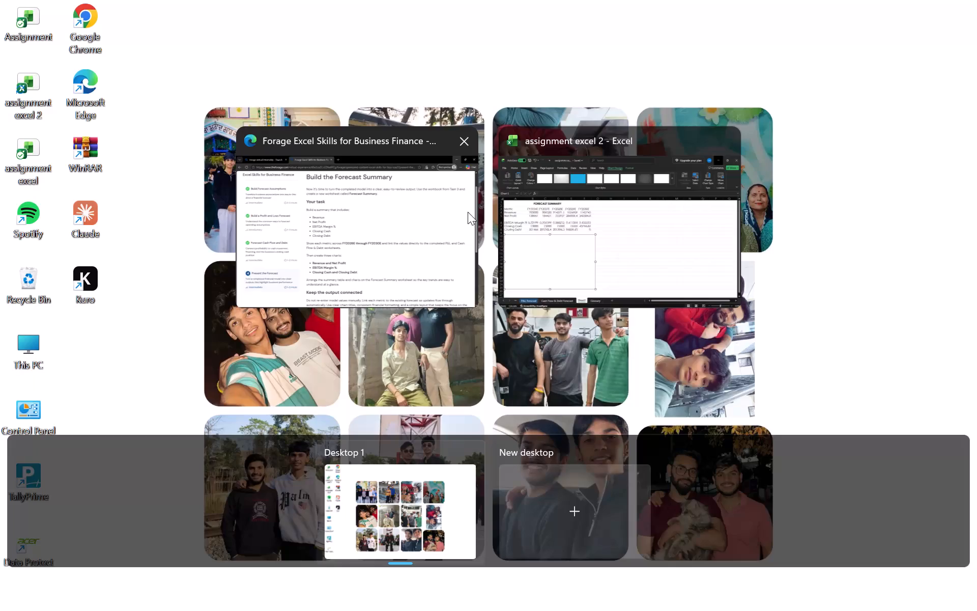
# Switch to the "assignment excel 2" workbook in Excel, showing the sheet with the Forecast Summary table.
pyautogui.click(547, 224)
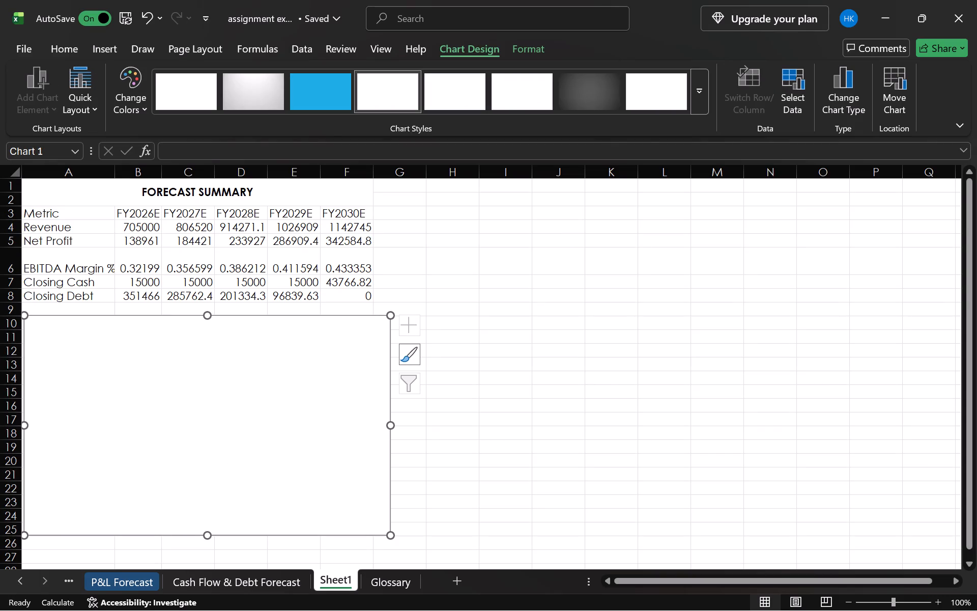
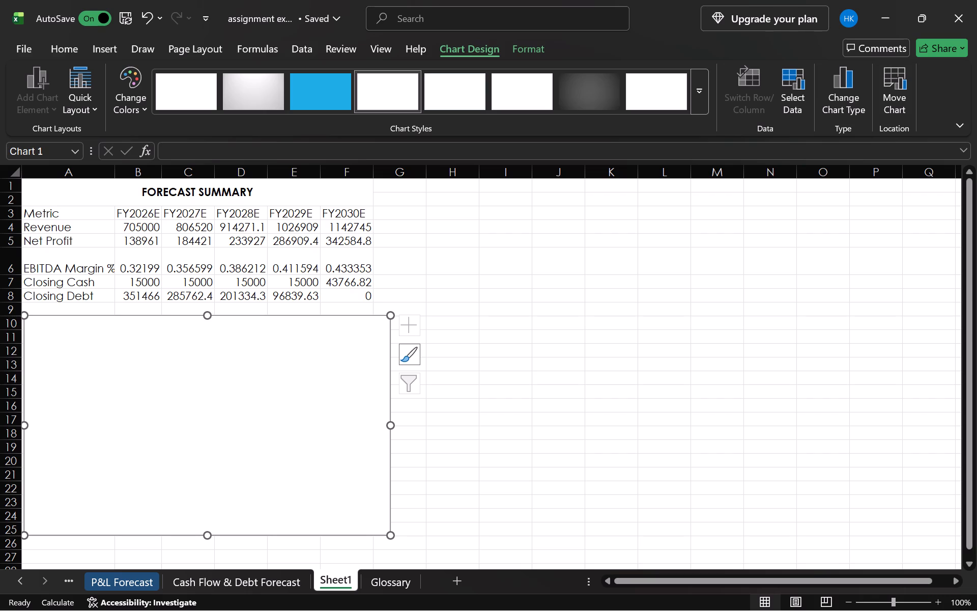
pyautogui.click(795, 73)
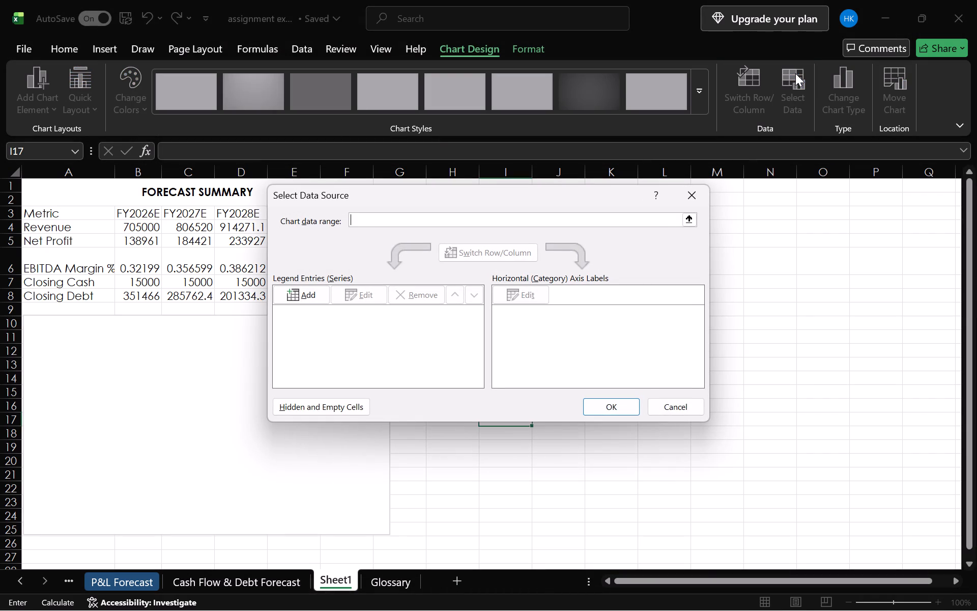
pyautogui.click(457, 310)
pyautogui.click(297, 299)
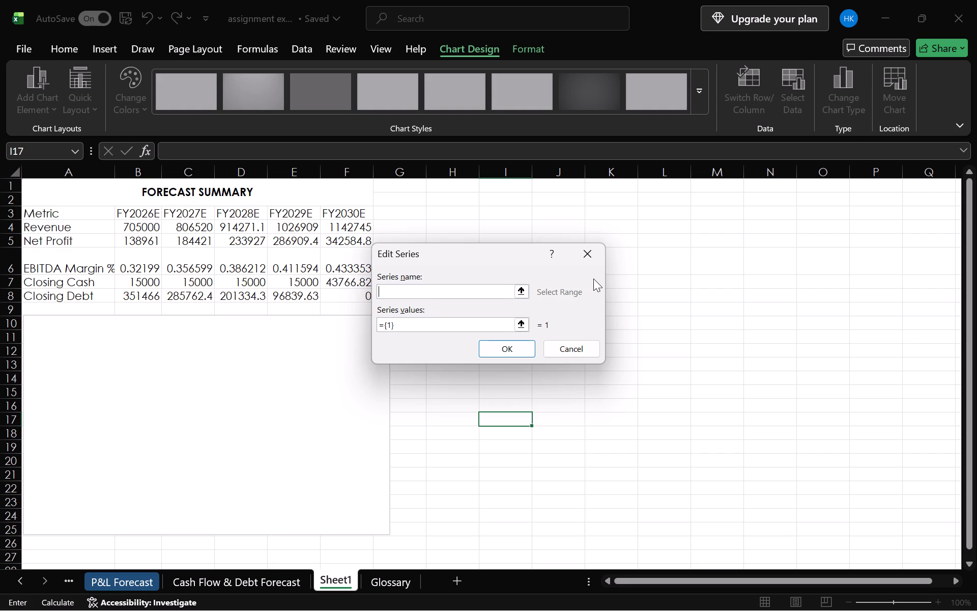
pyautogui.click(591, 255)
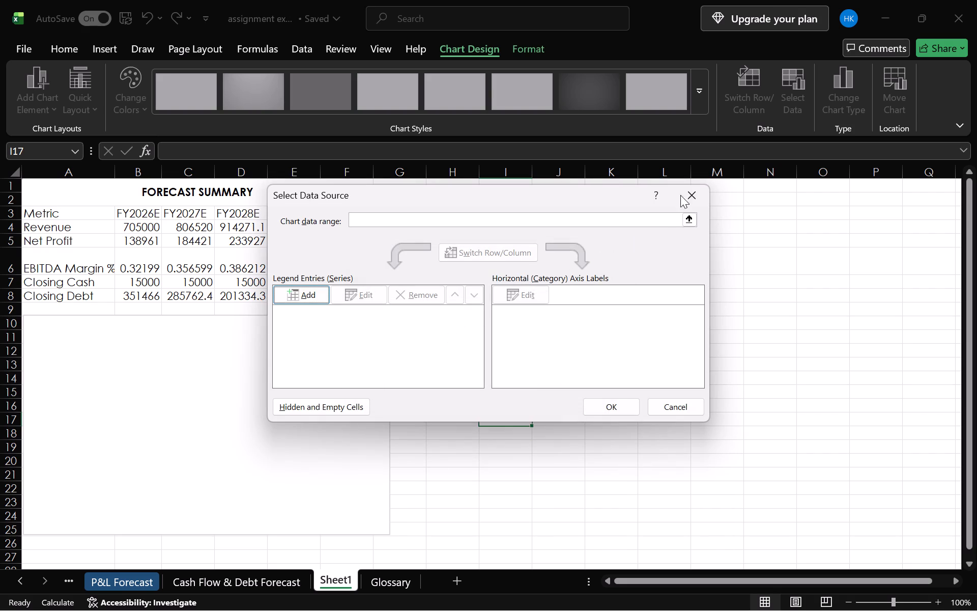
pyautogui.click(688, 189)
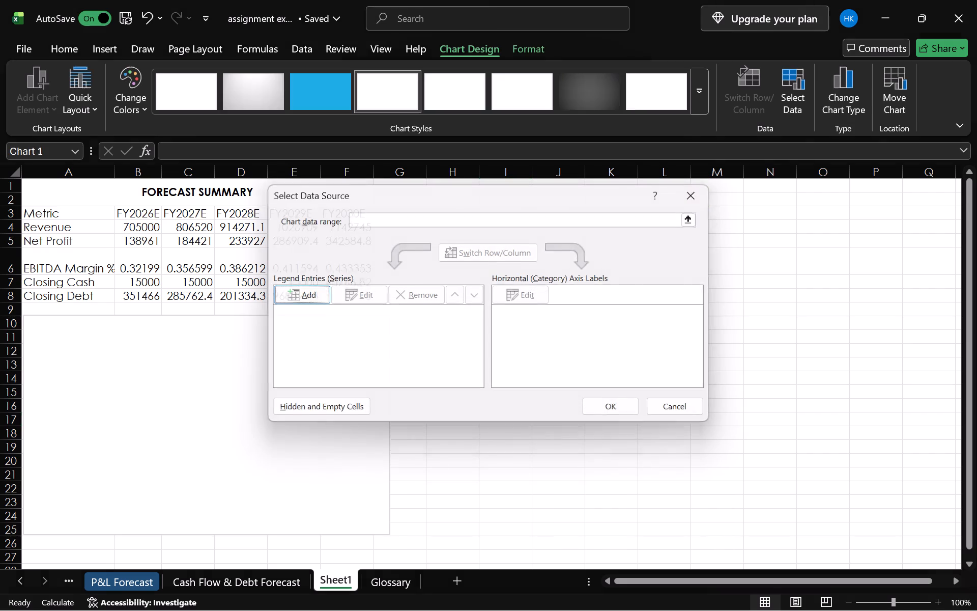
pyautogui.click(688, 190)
# Delete the empty chart below the Forecast Summary table.
pyautogui.rightClick(339, 382)
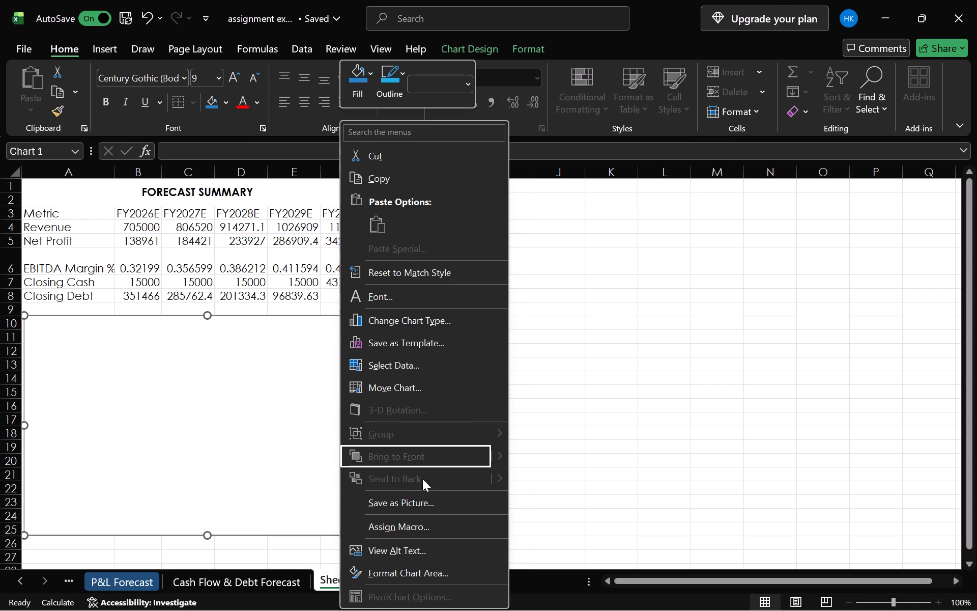
pyautogui.rightClick(215, 456)
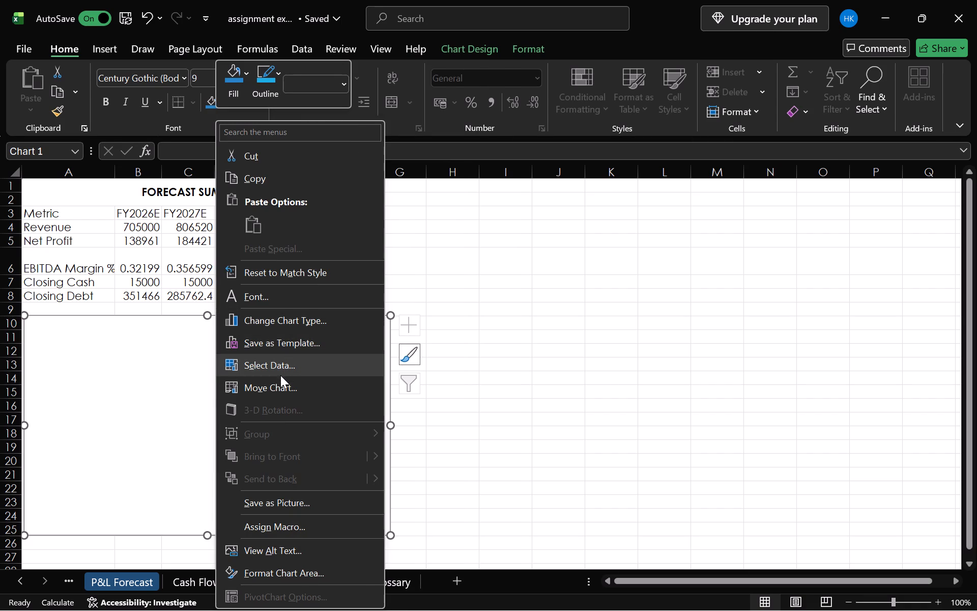
pyautogui.scroll(-2, 274, 498)
pyautogui.press('Delete')
pyautogui.click(124, 416)
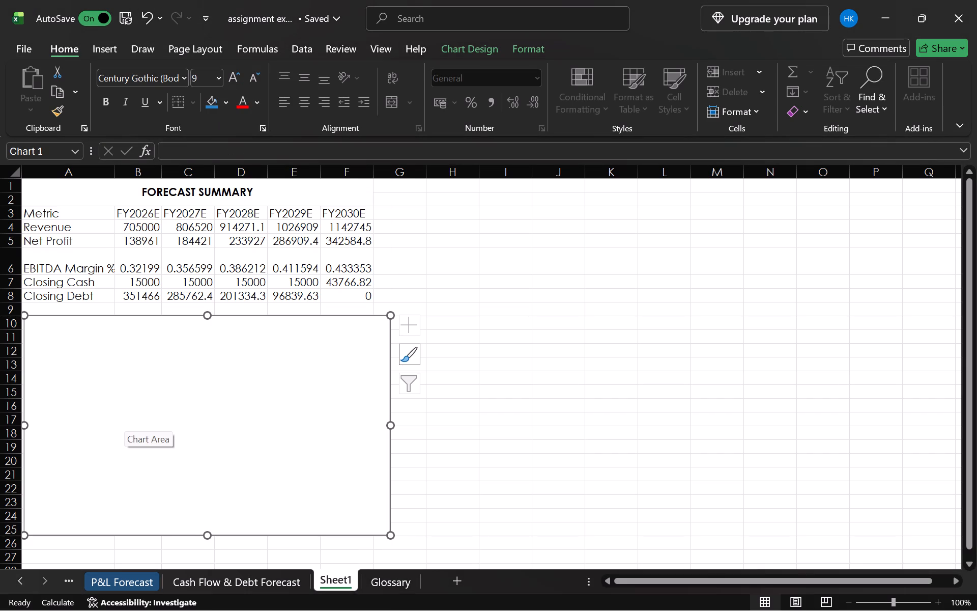
pyautogui.press('Delete')
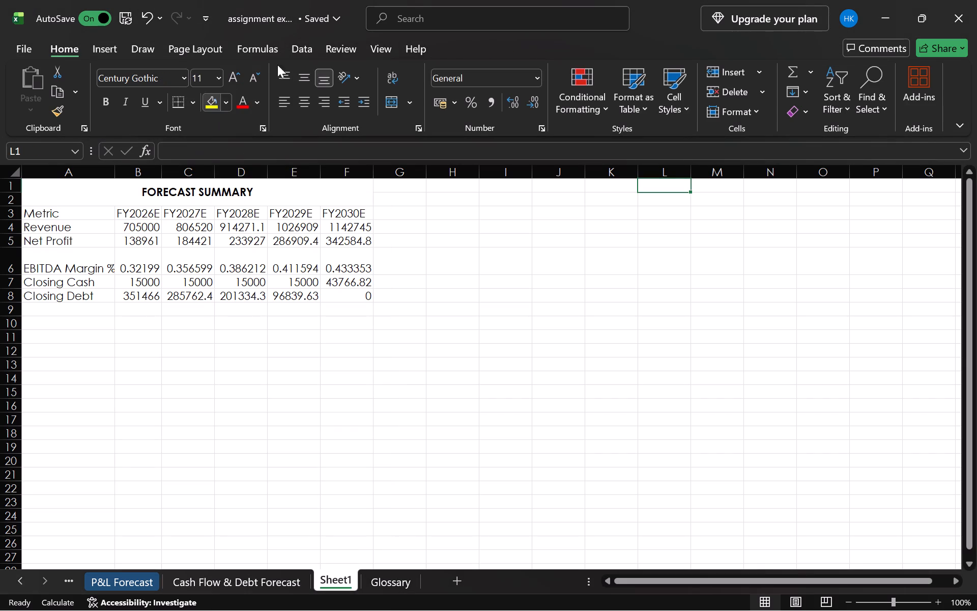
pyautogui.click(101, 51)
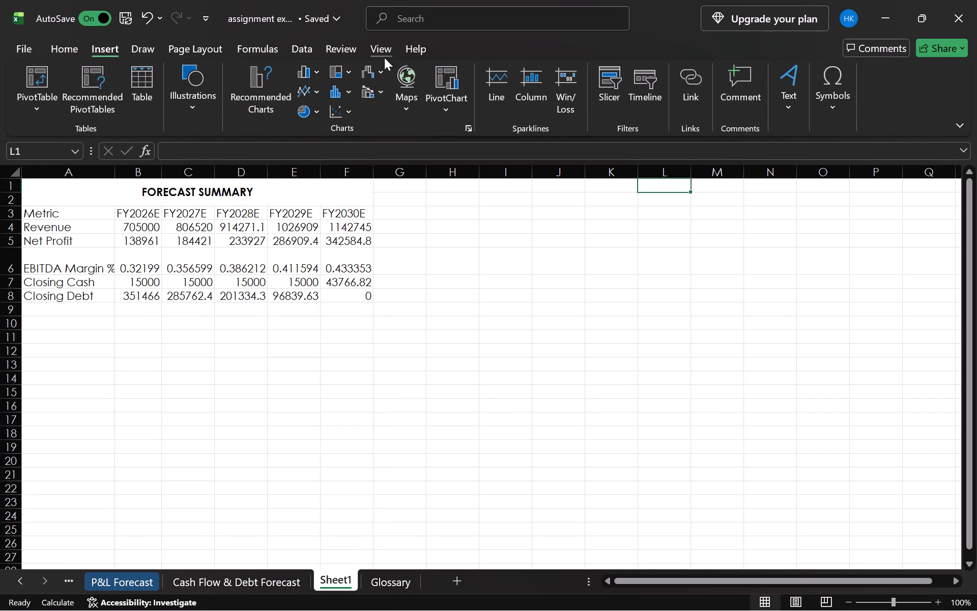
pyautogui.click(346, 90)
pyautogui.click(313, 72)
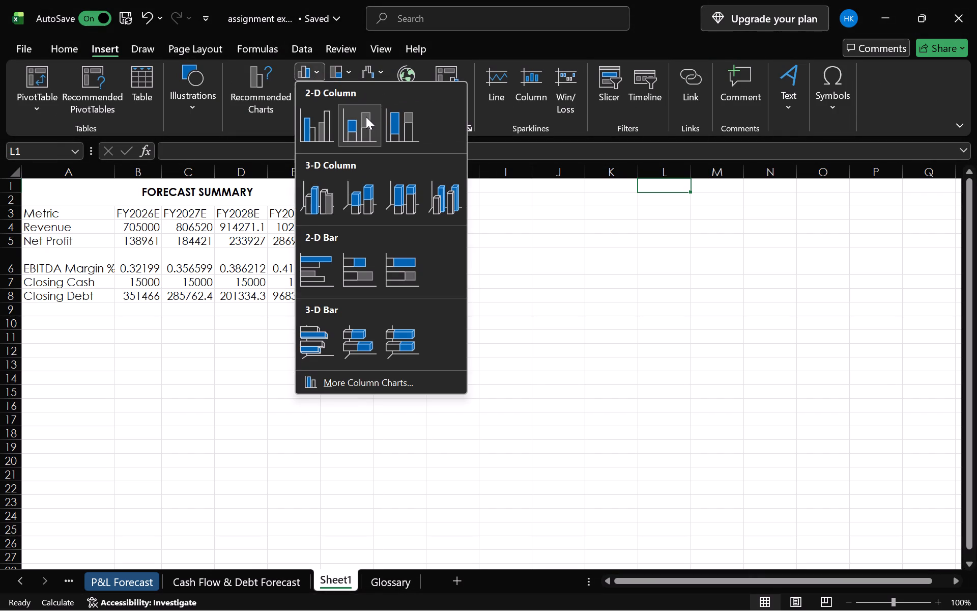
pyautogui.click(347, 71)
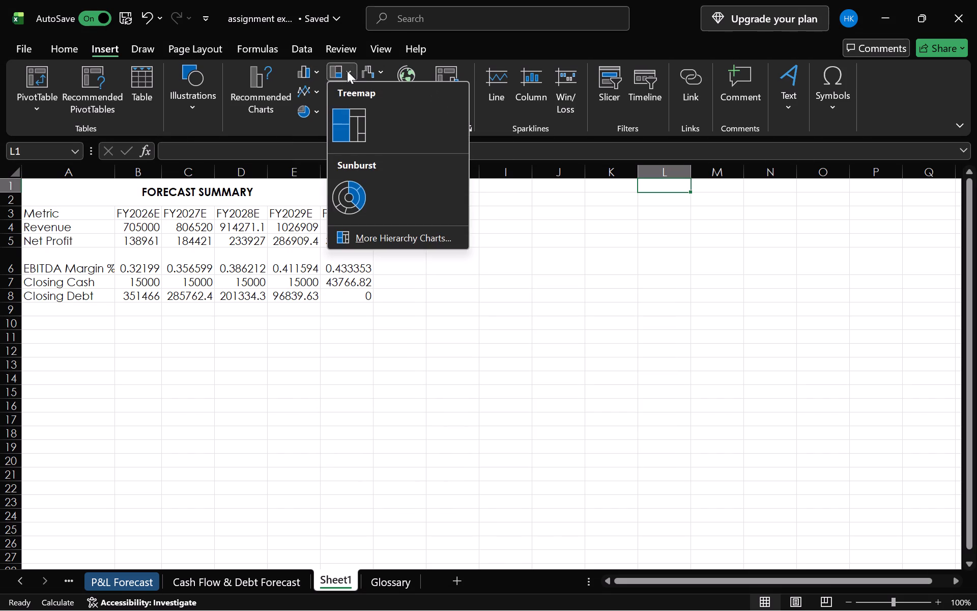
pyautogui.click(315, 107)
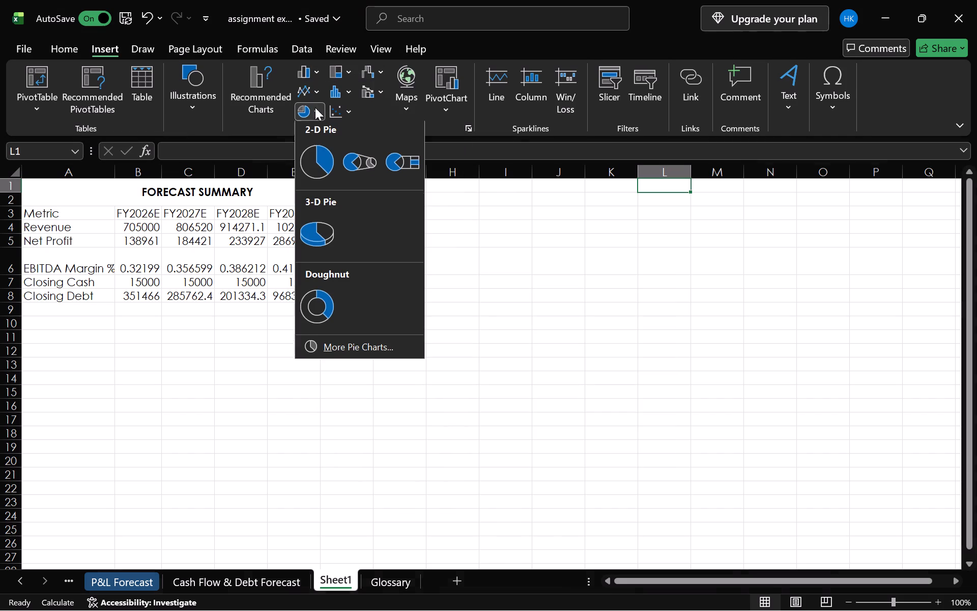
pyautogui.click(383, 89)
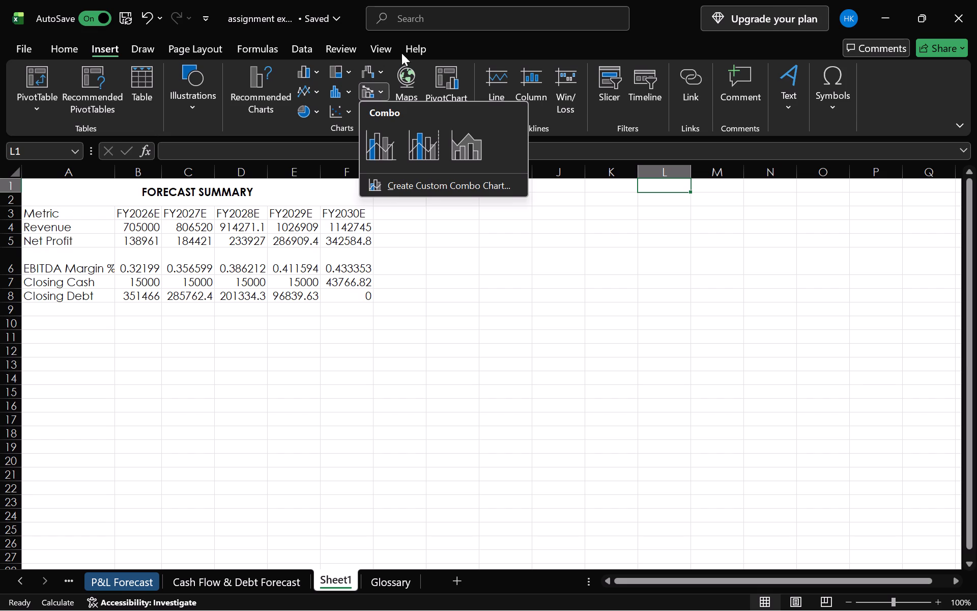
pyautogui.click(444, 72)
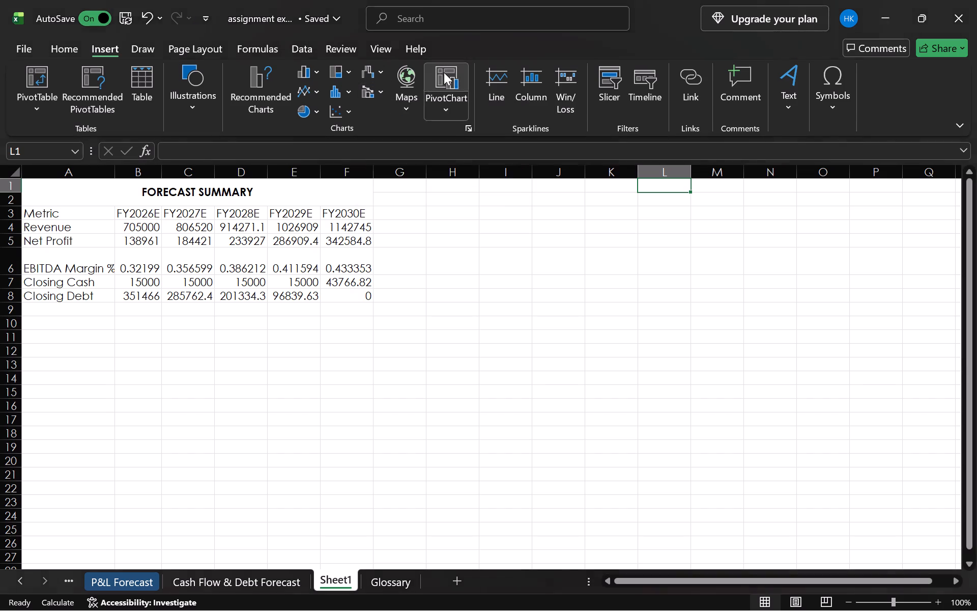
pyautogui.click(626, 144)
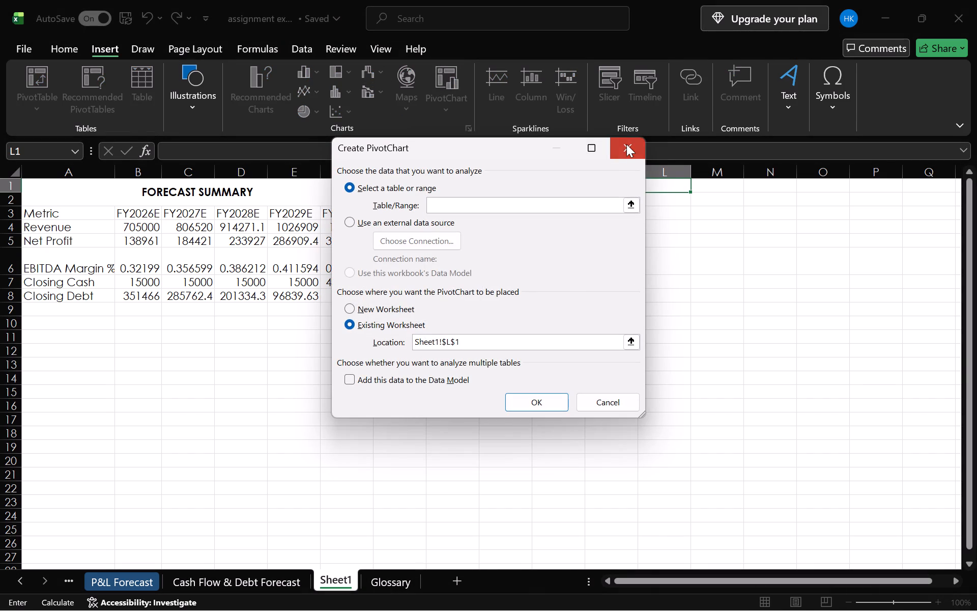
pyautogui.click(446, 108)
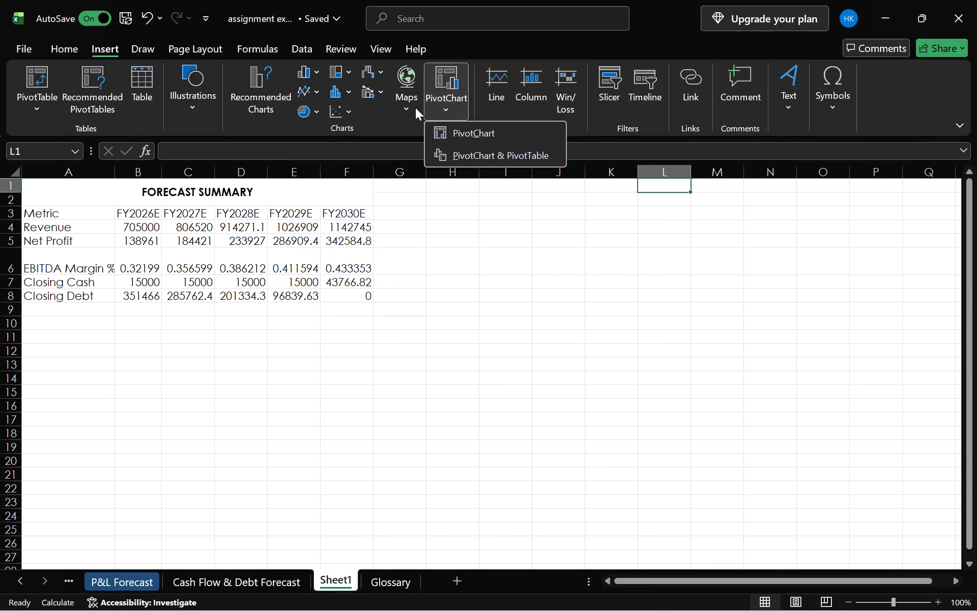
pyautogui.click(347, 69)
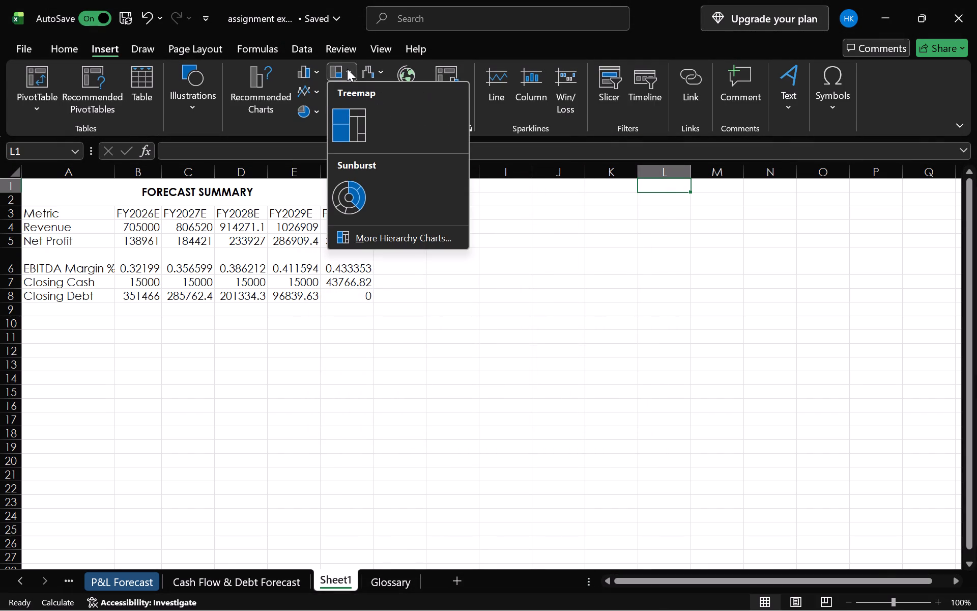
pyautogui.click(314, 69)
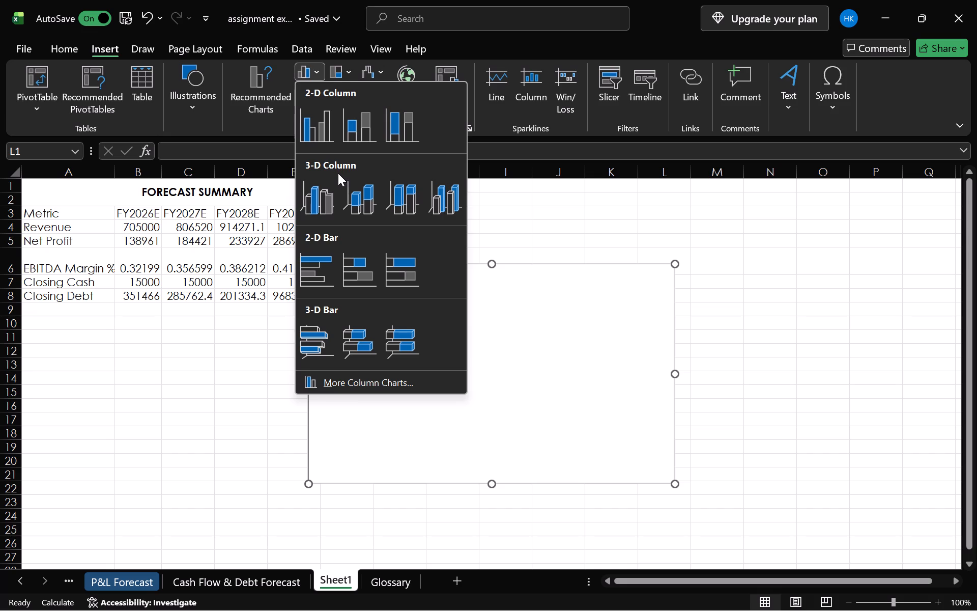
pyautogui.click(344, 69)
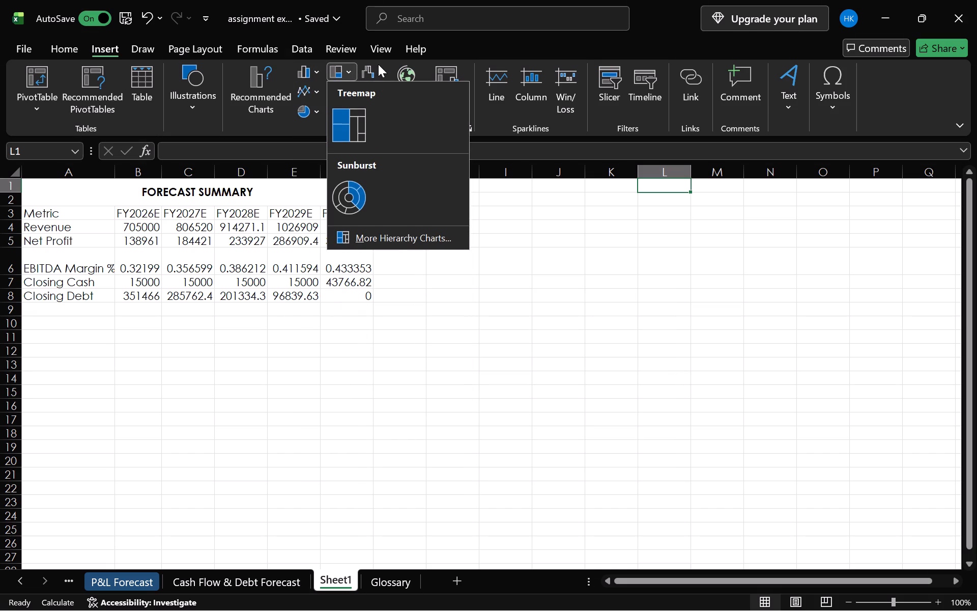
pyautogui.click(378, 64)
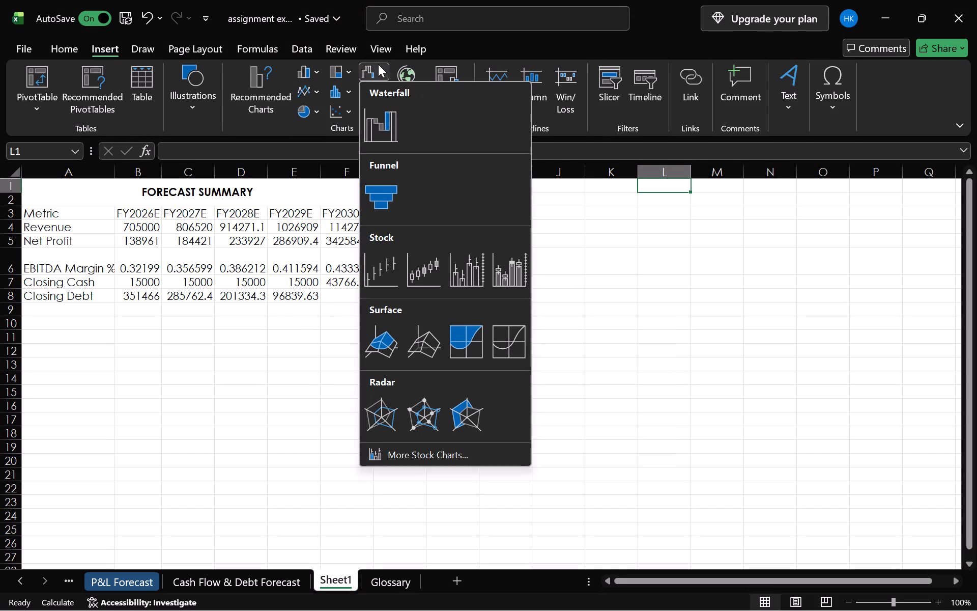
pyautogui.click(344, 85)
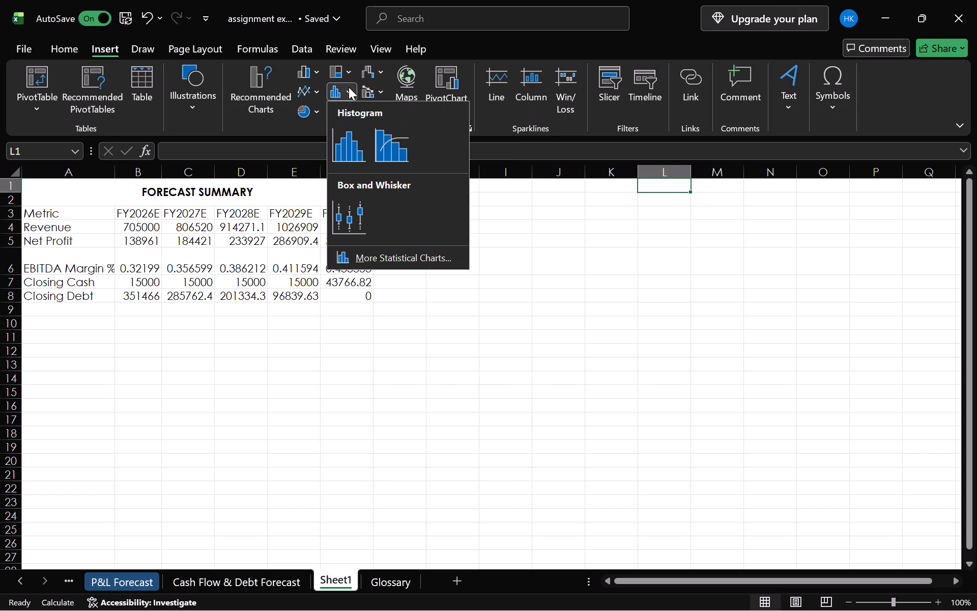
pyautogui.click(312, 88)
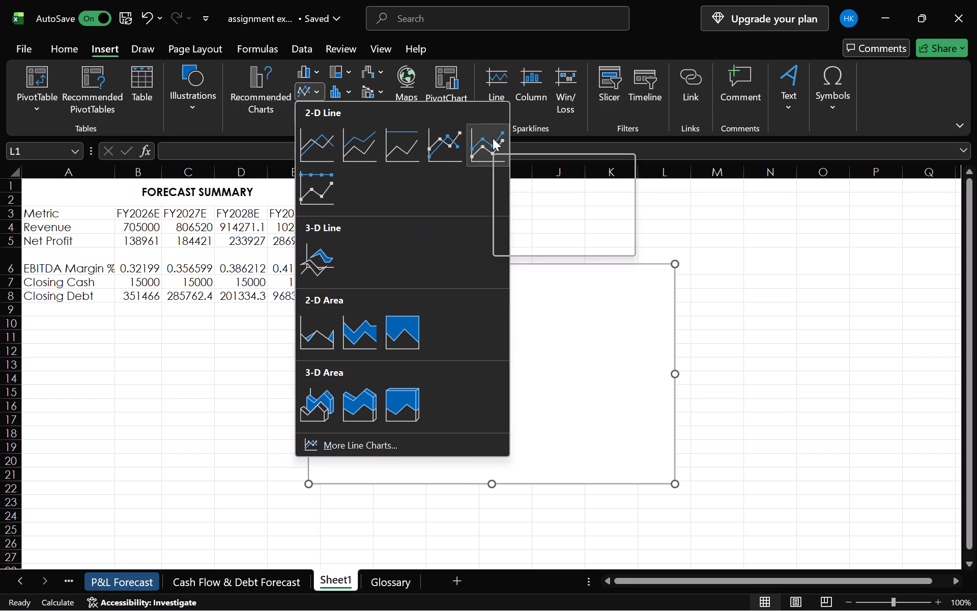
# Insert a blank 2-D clustered column chart and place it below the Forecast Summary table, starting at row 10 in column A.
pyautogui.click(313, 66)
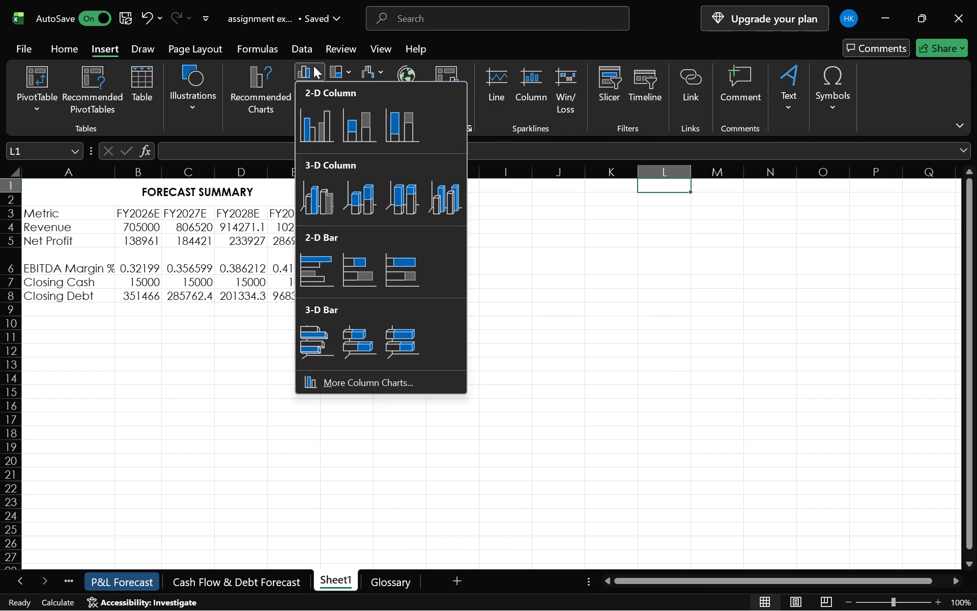
pyautogui.click(327, 128)
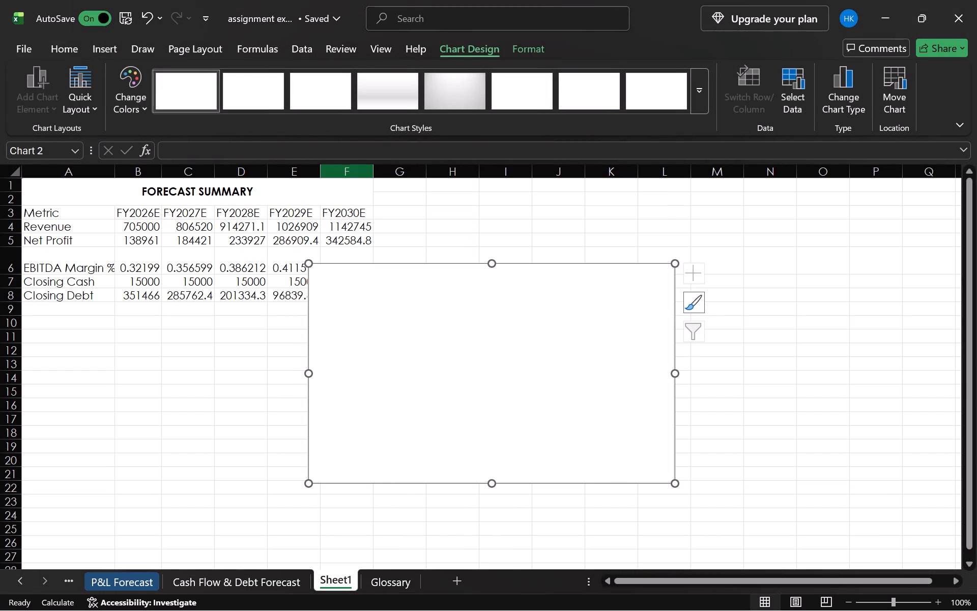
pyautogui.moveTo(377, 309); pyautogui.dragTo(215, 373)
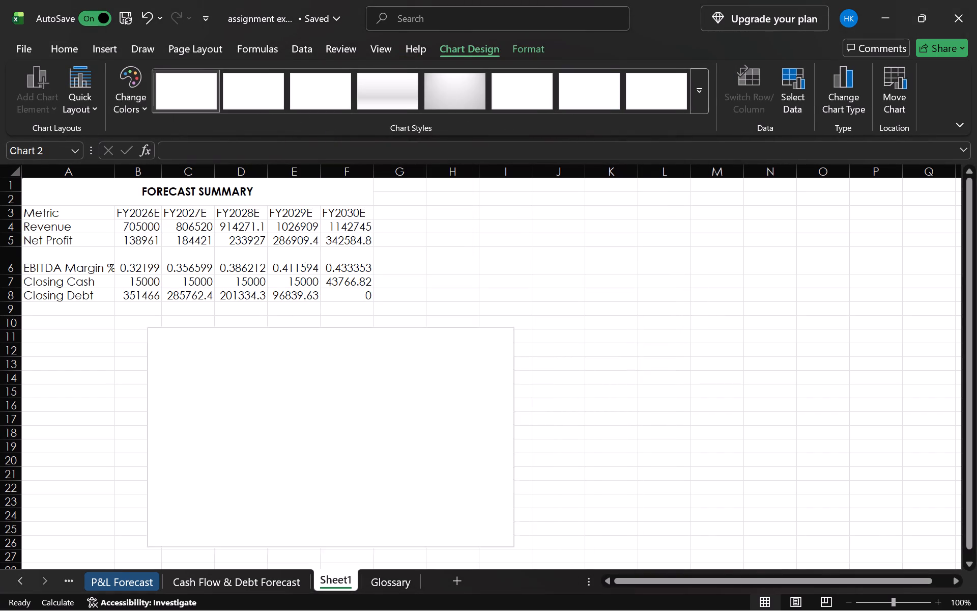
pyautogui.moveTo(215, 373); pyautogui.dragTo(90, 361)
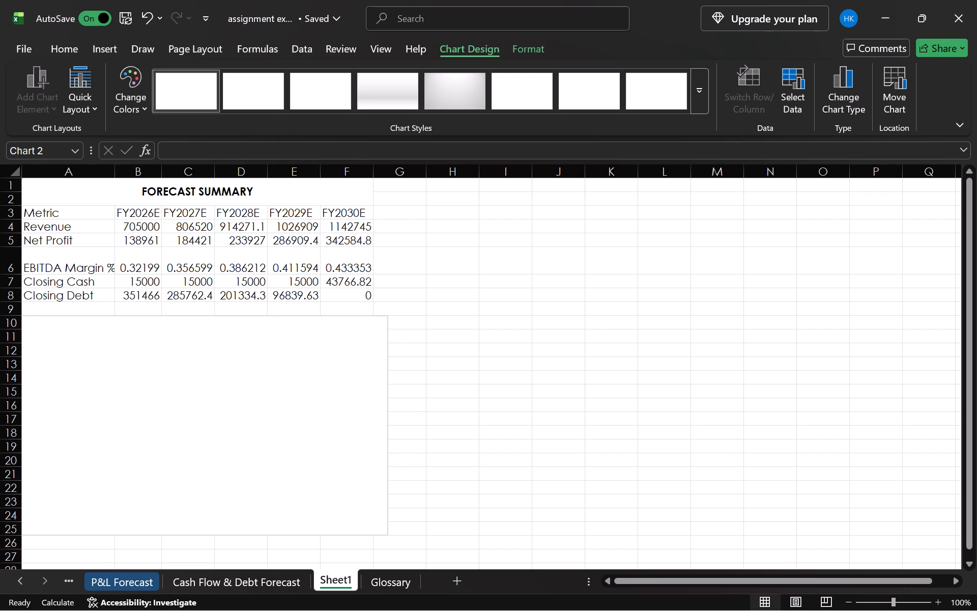
pyautogui.moveTo(90, 361); pyautogui.dragTo(89, 361)
pyautogui.click(197, 374)
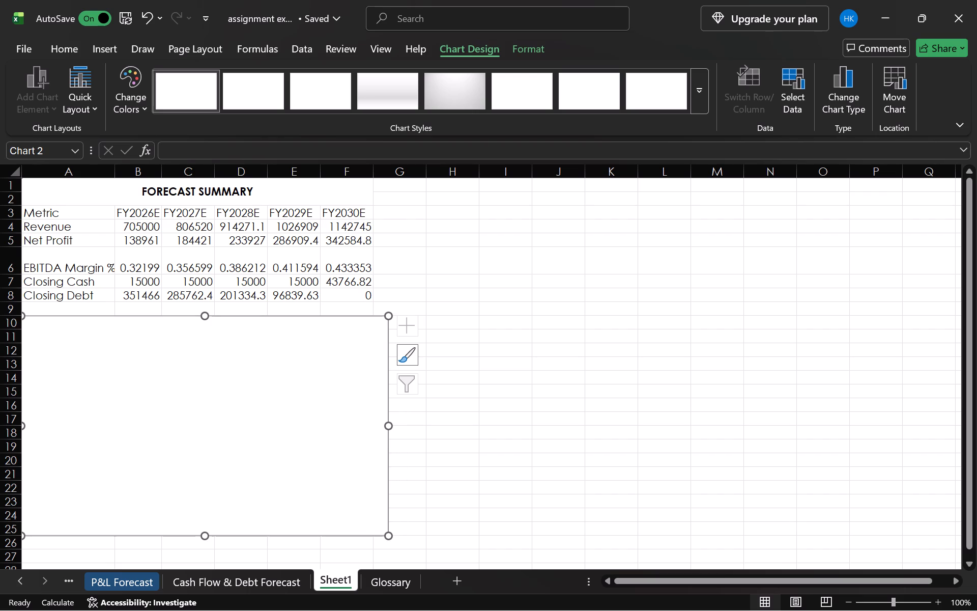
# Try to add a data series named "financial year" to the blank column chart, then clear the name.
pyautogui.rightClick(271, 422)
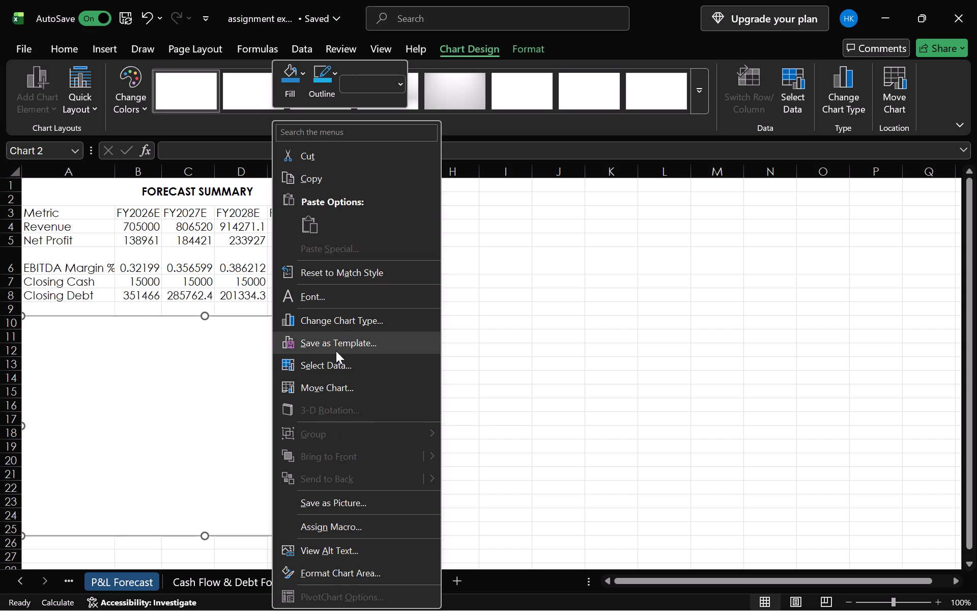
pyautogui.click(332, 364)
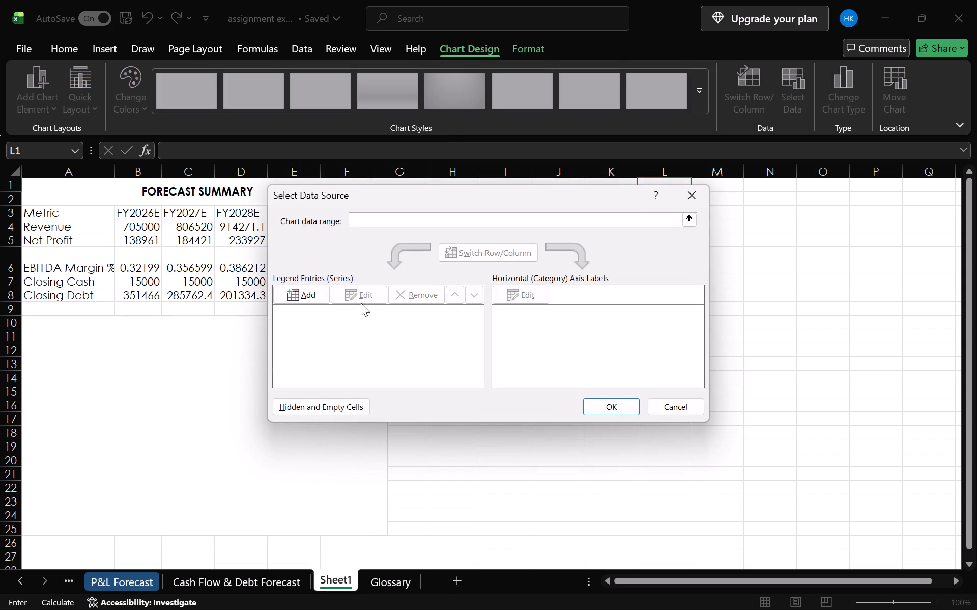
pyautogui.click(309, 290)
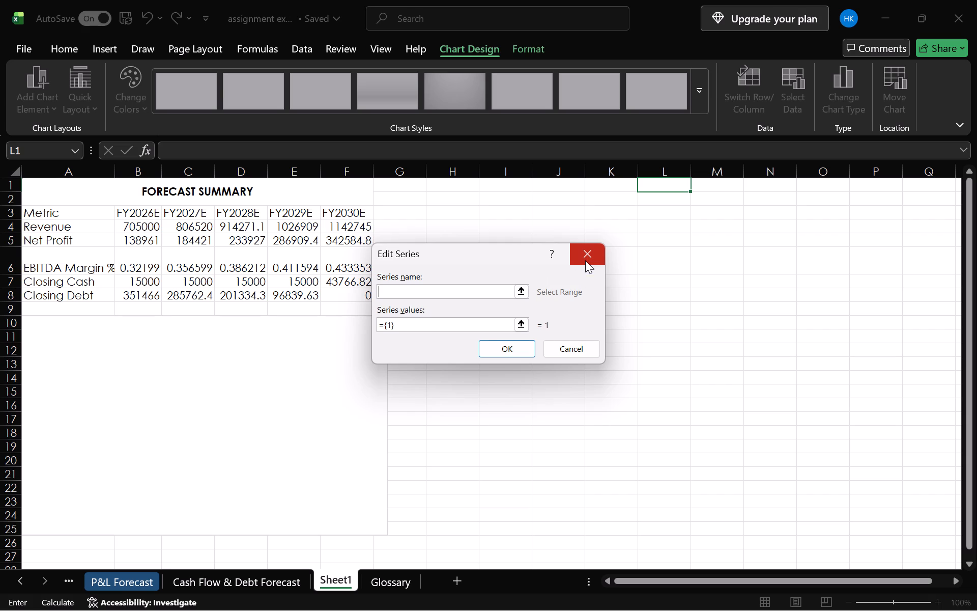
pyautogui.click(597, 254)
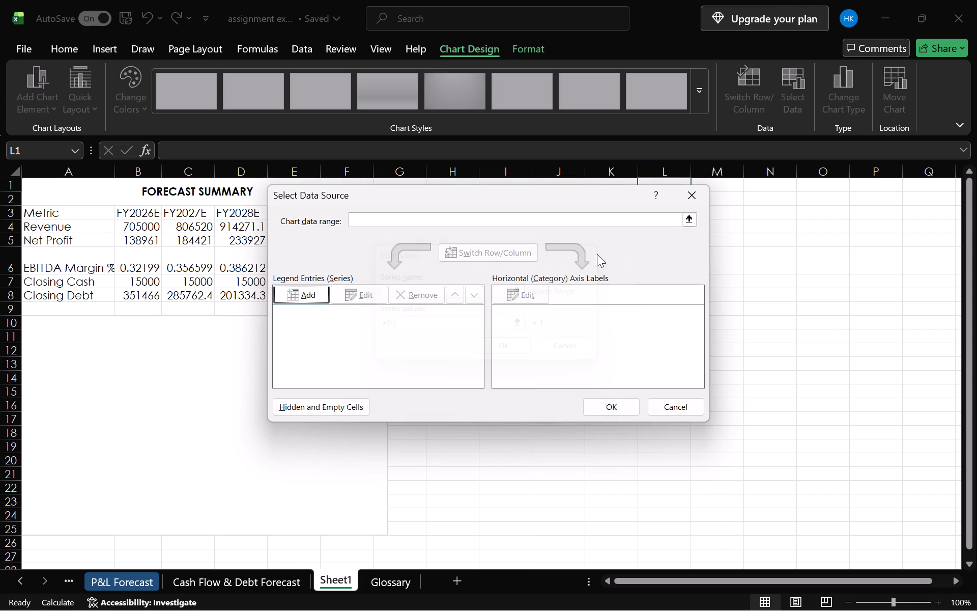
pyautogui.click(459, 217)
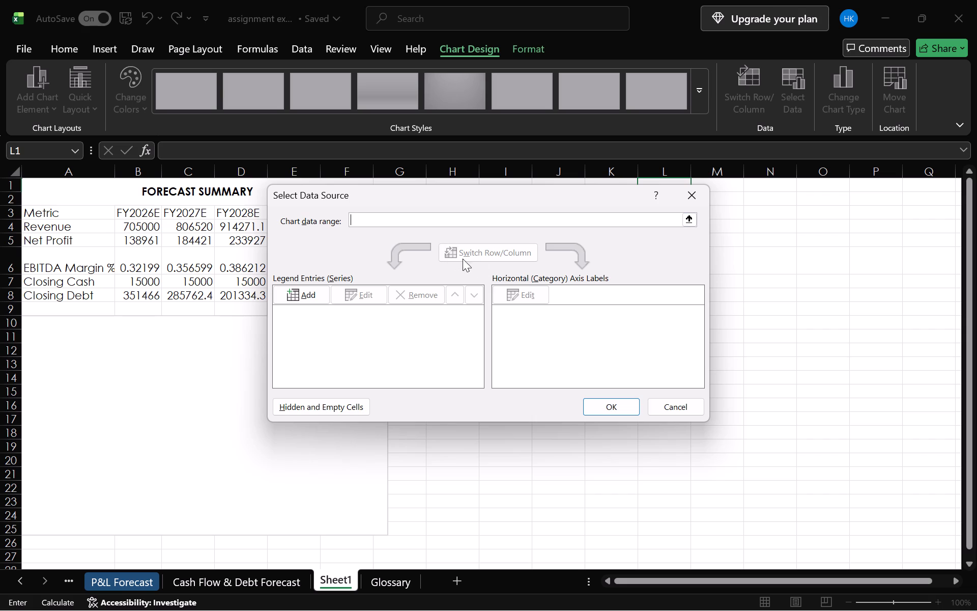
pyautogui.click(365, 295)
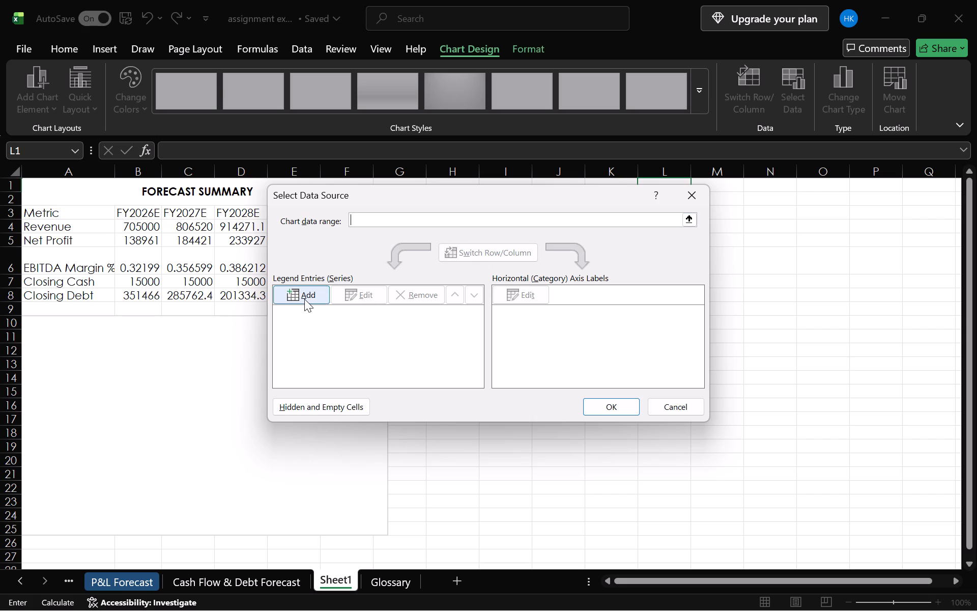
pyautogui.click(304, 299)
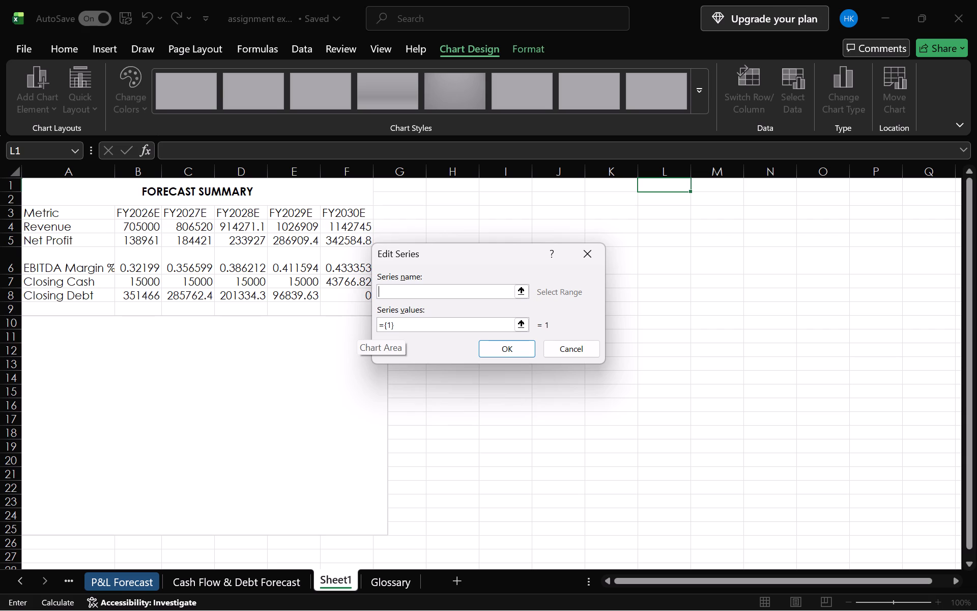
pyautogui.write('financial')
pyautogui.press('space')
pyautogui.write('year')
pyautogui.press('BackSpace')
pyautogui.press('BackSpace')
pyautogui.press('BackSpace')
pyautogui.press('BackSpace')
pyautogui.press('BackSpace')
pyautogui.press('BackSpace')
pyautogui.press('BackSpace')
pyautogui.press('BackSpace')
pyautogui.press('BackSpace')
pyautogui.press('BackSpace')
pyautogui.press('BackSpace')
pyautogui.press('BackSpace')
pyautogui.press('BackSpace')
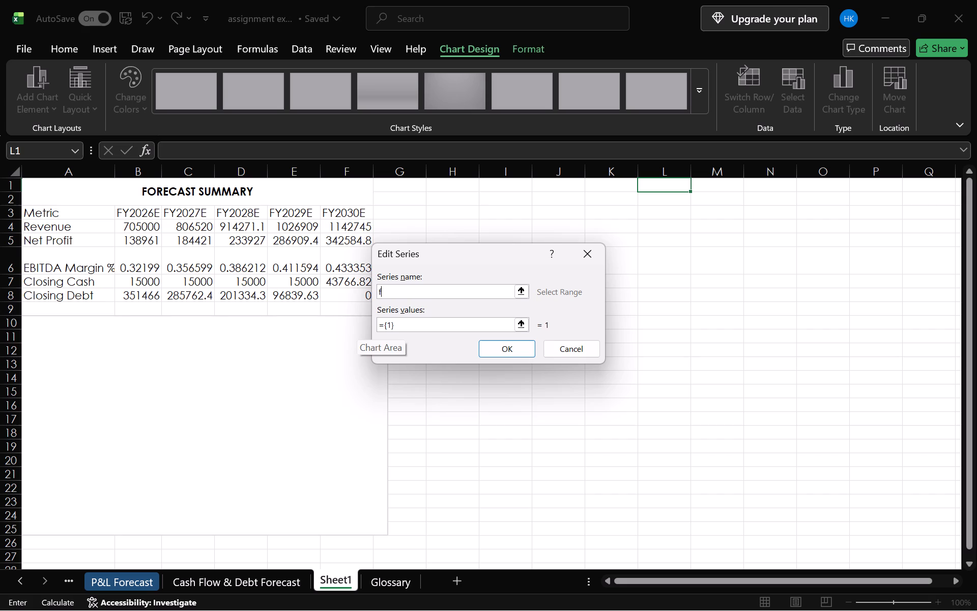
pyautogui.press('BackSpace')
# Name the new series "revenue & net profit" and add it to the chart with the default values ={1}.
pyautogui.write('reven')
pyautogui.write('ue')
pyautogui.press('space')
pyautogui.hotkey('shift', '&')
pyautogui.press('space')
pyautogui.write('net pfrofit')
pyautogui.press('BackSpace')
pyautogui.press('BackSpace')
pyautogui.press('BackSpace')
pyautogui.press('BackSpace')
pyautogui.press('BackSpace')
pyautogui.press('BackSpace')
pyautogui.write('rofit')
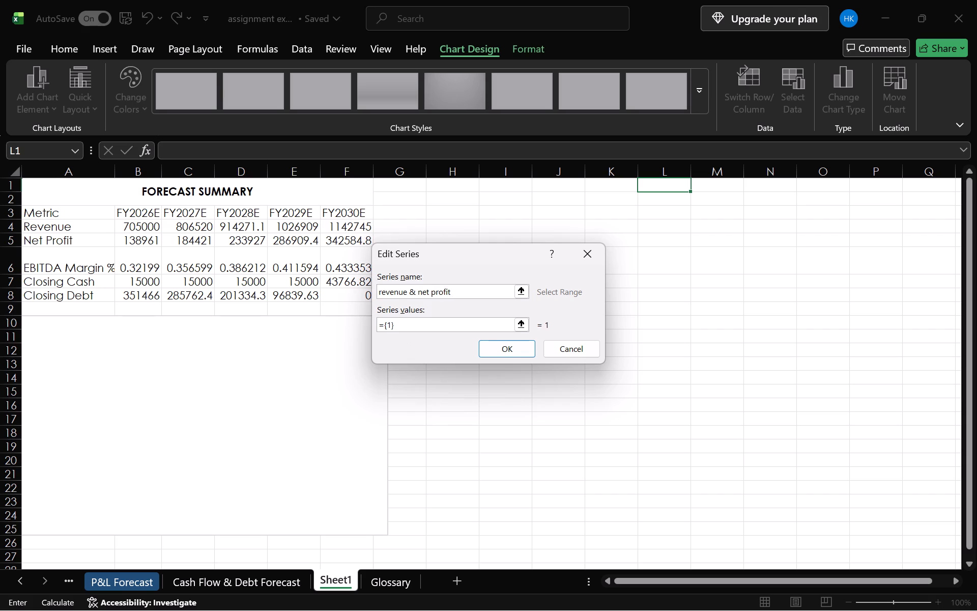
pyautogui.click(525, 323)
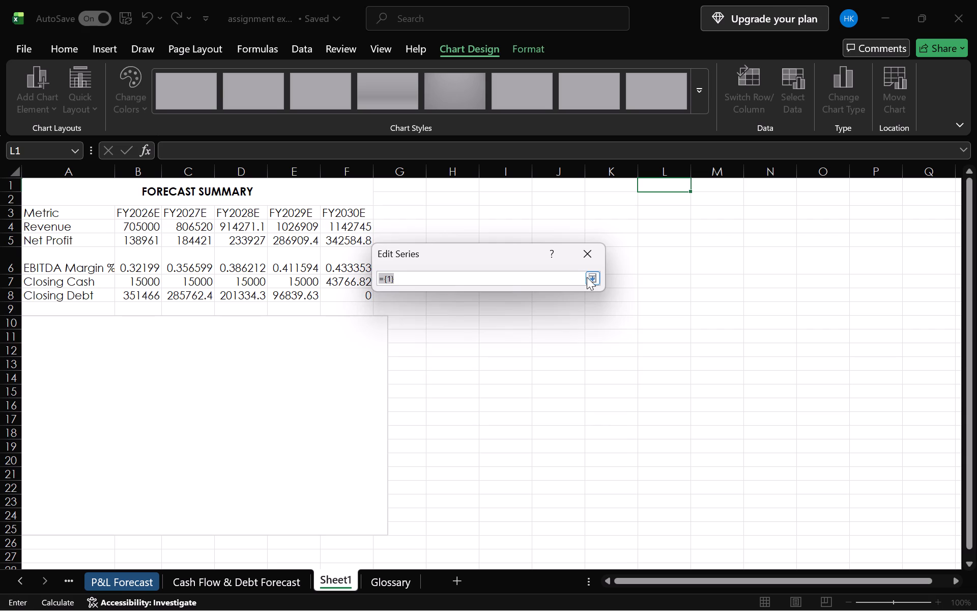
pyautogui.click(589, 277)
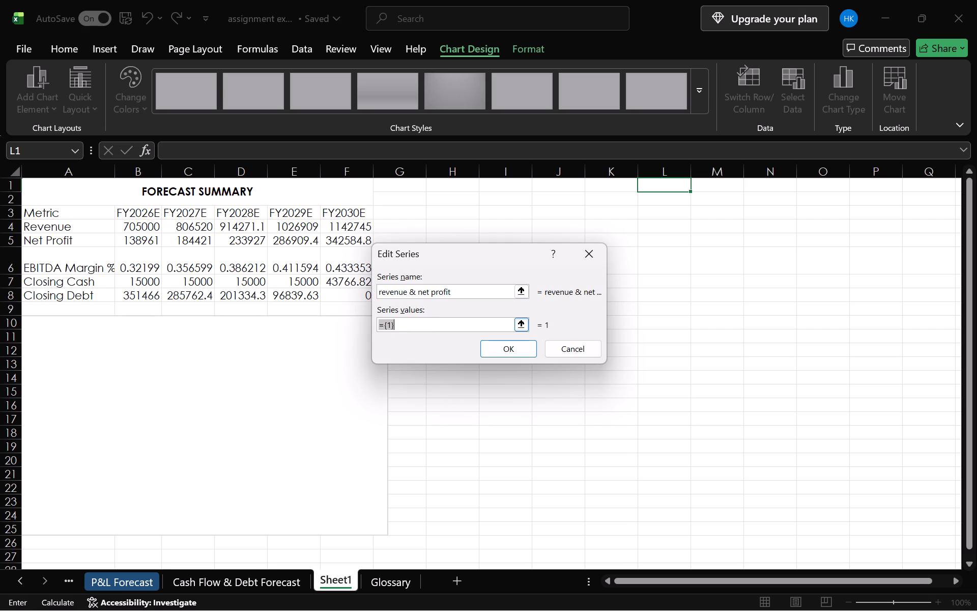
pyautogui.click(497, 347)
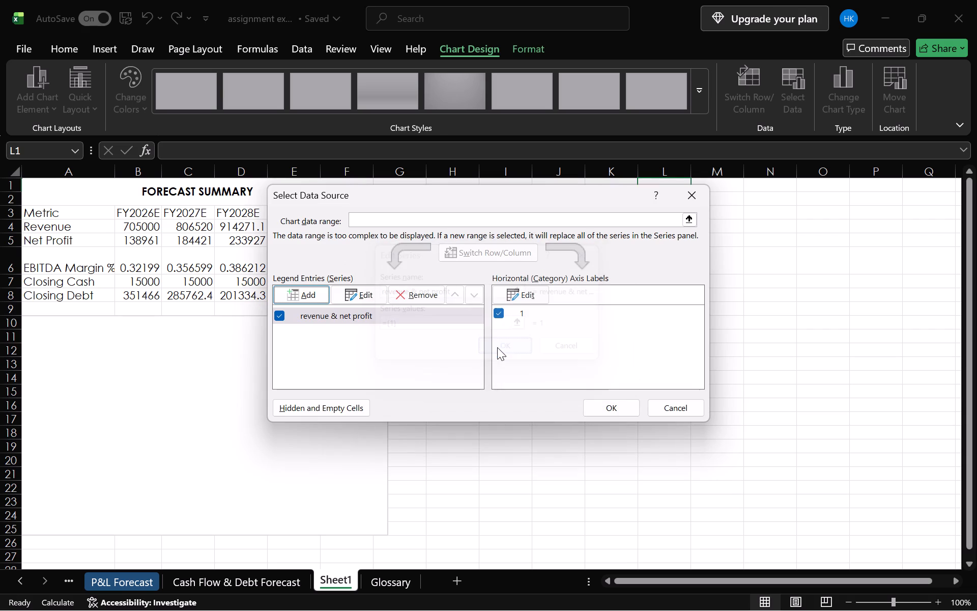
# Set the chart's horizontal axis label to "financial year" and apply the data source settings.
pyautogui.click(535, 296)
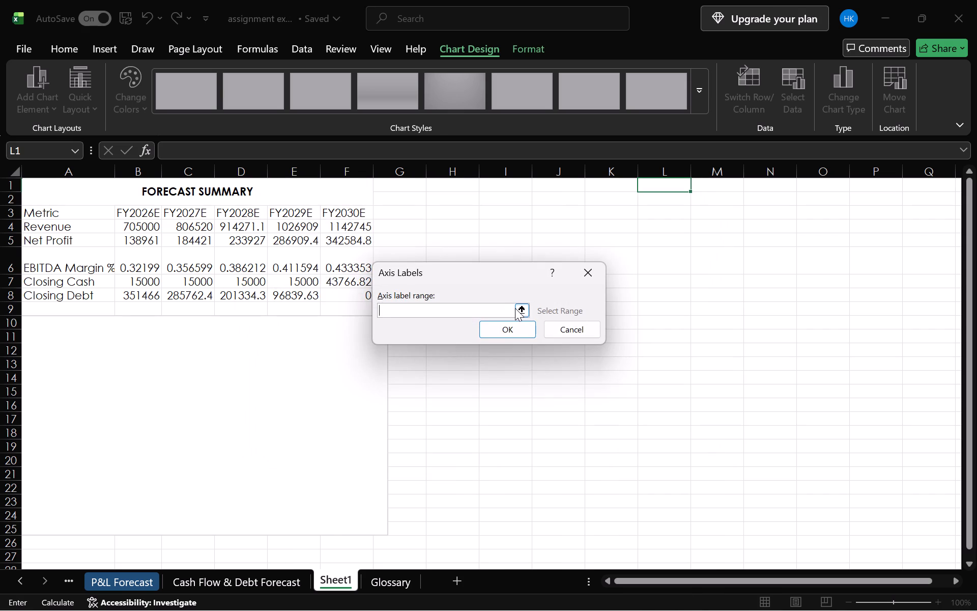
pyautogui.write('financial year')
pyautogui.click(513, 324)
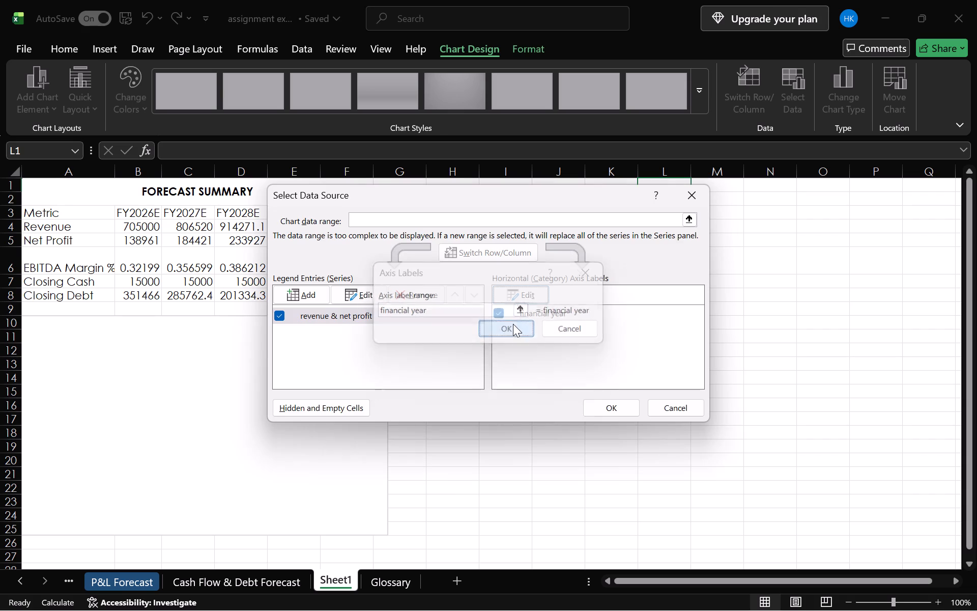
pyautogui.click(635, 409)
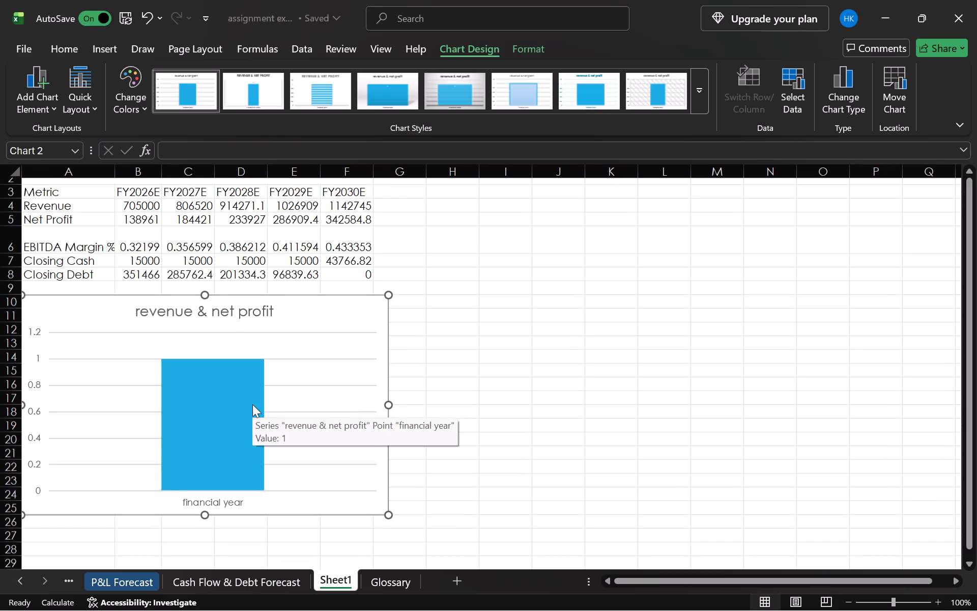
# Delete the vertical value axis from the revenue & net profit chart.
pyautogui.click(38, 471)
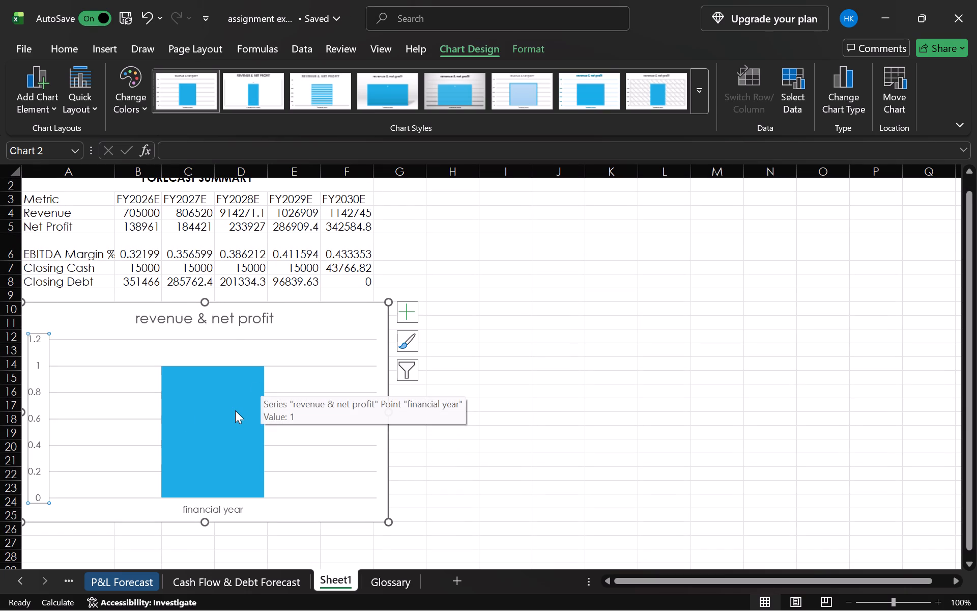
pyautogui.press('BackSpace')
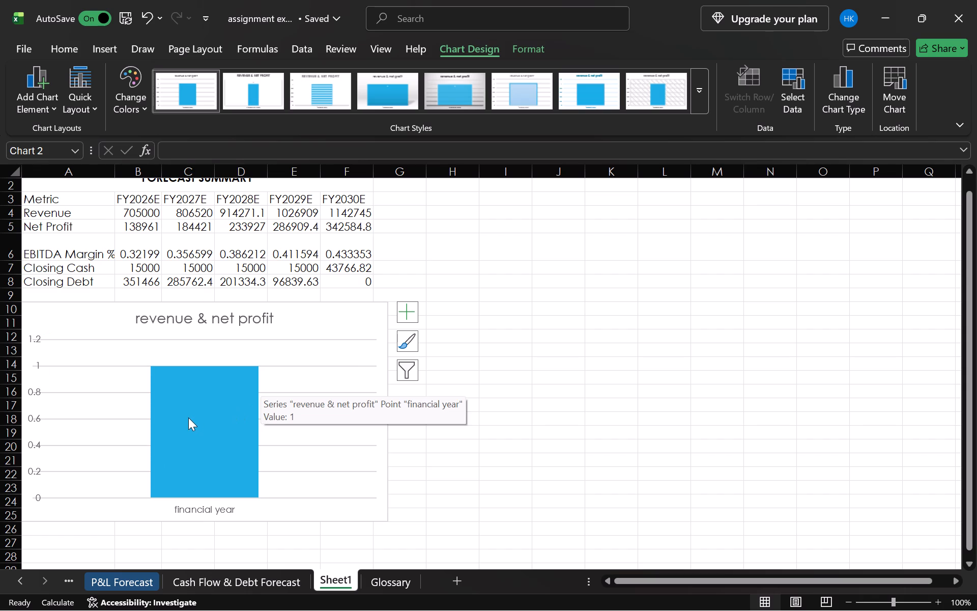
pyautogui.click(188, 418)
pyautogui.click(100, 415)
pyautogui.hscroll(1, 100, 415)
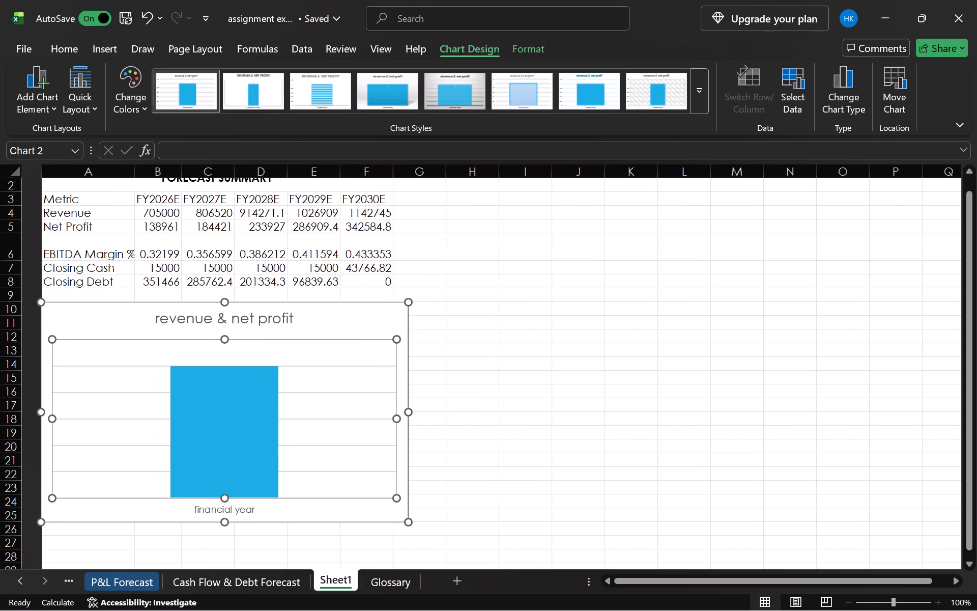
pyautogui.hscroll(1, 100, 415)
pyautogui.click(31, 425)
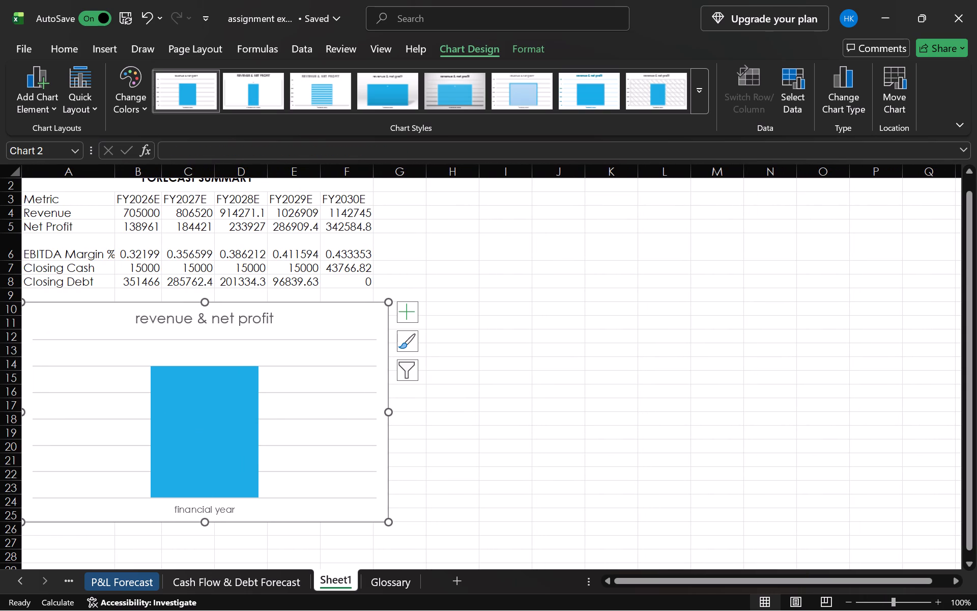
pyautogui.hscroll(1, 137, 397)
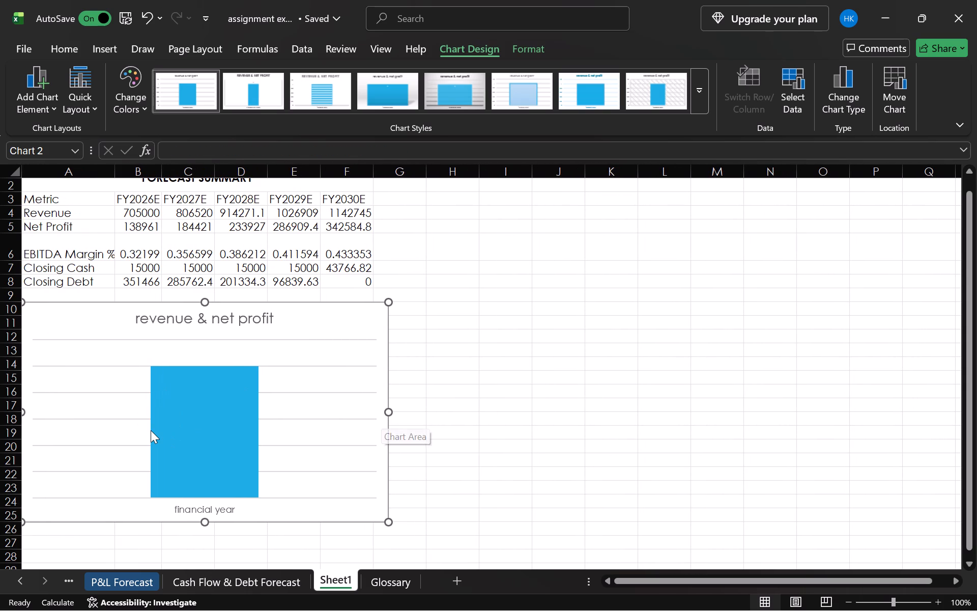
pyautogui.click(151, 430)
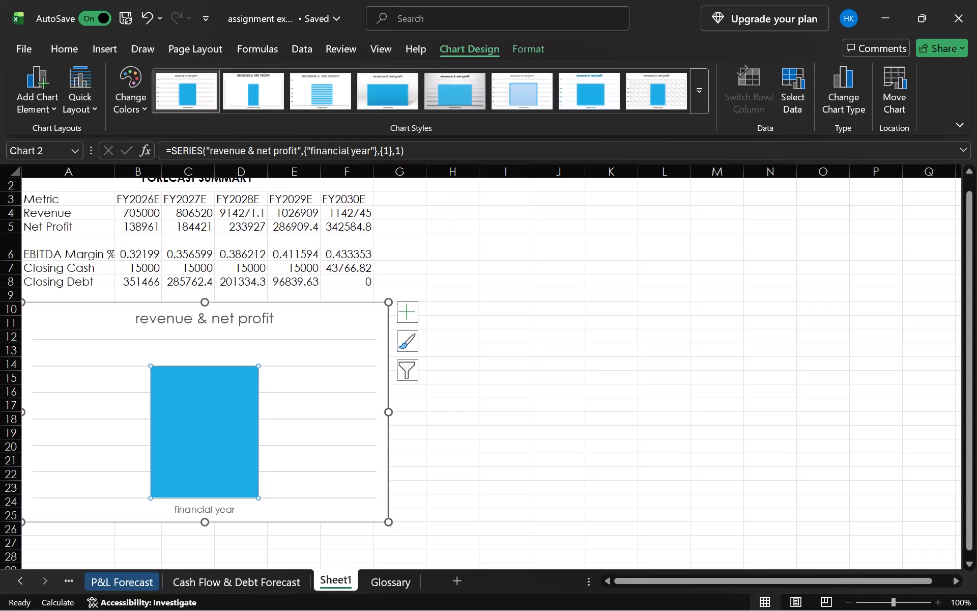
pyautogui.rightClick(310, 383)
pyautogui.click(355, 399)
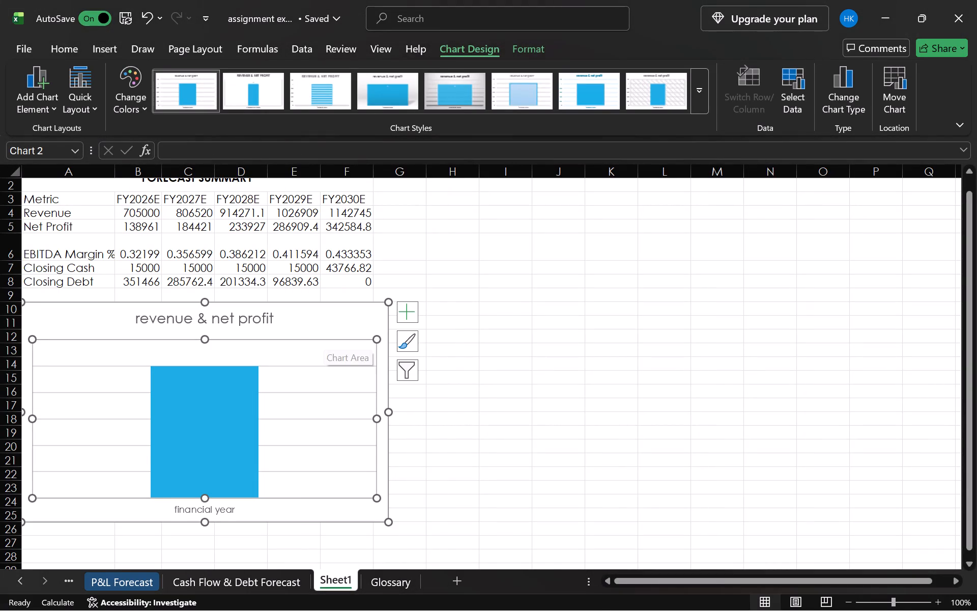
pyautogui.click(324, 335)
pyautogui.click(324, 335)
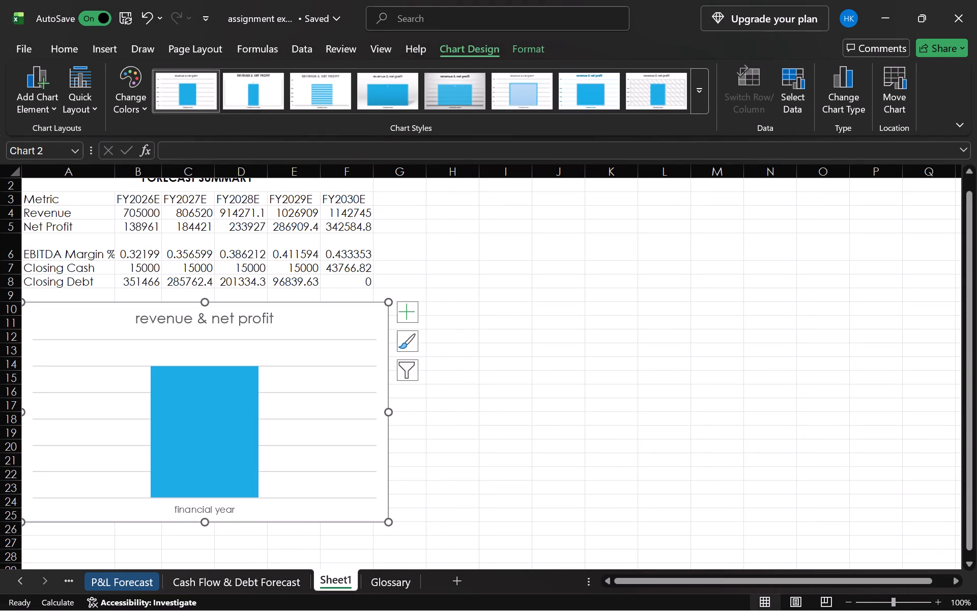
# Delete the revenue & net profit chart below the Forecast Summary table.
pyautogui.click(331, 326)
pyautogui.press('Delete')
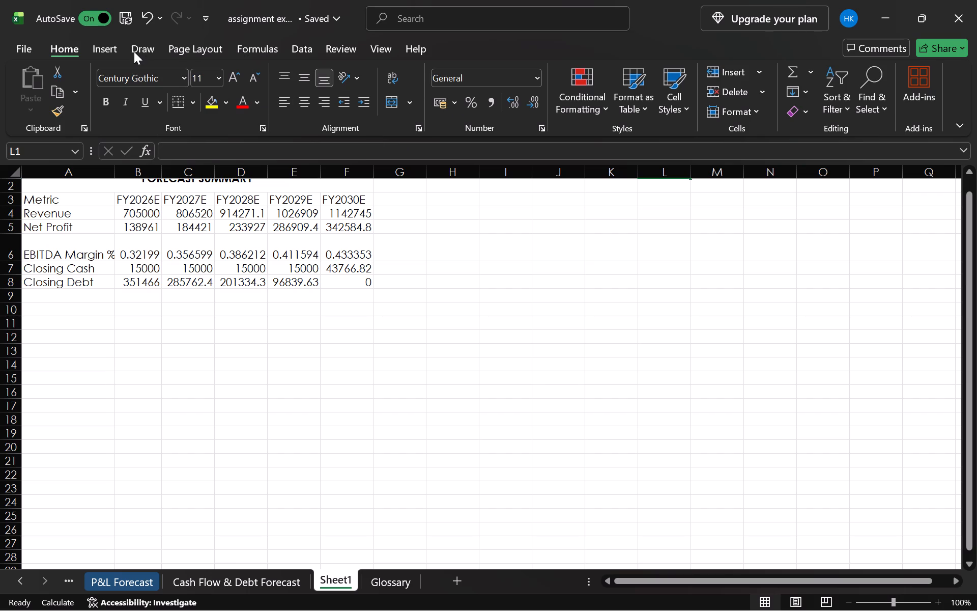
# Insert a new blank 2-D clustered column chart and place it below the Forecast Summary table, starting at row 10 in column A.
pyautogui.click(103, 47)
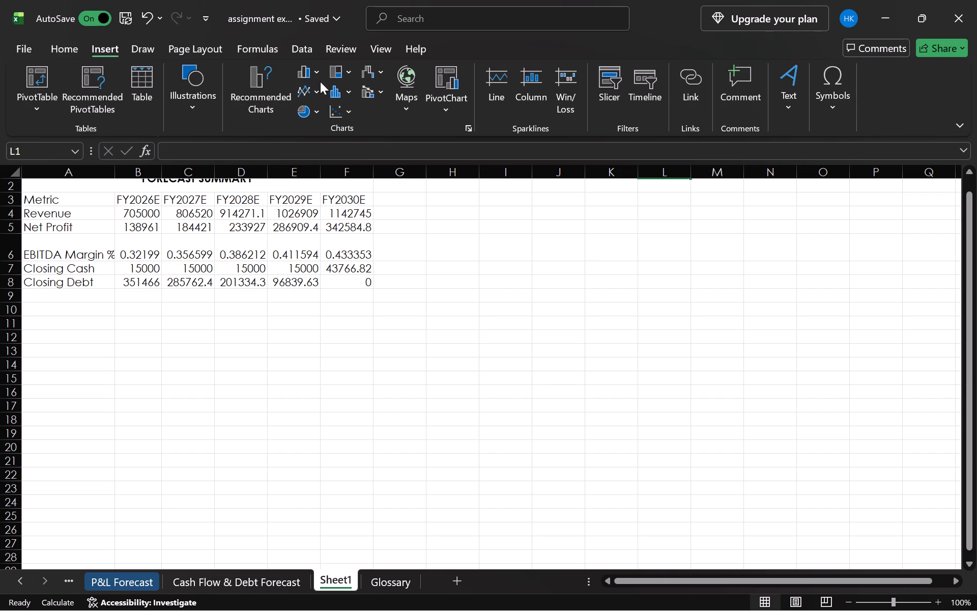
pyautogui.click(319, 77)
pyautogui.click(319, 123)
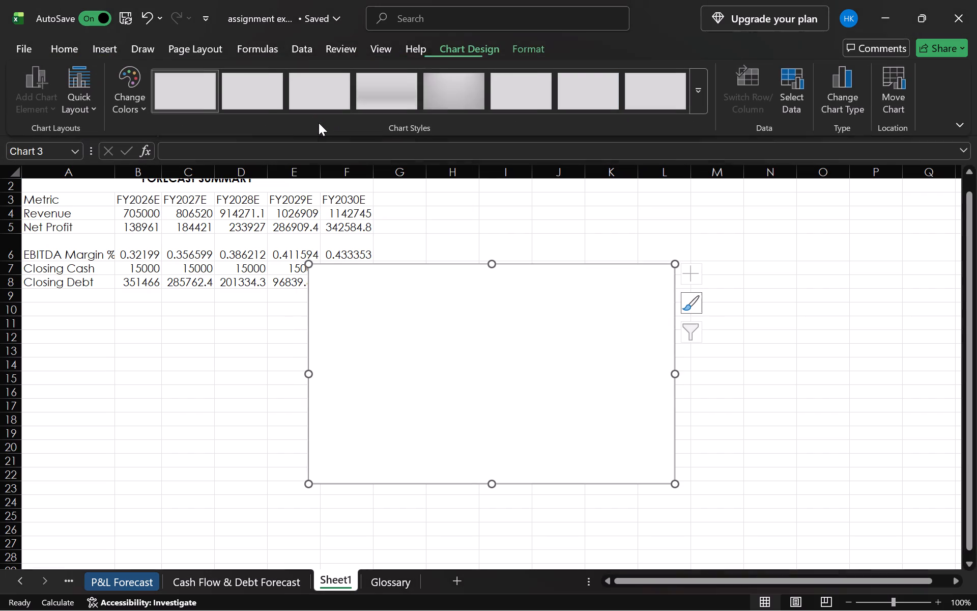
pyautogui.moveTo(368, 315); pyautogui.dragTo(125, 355)
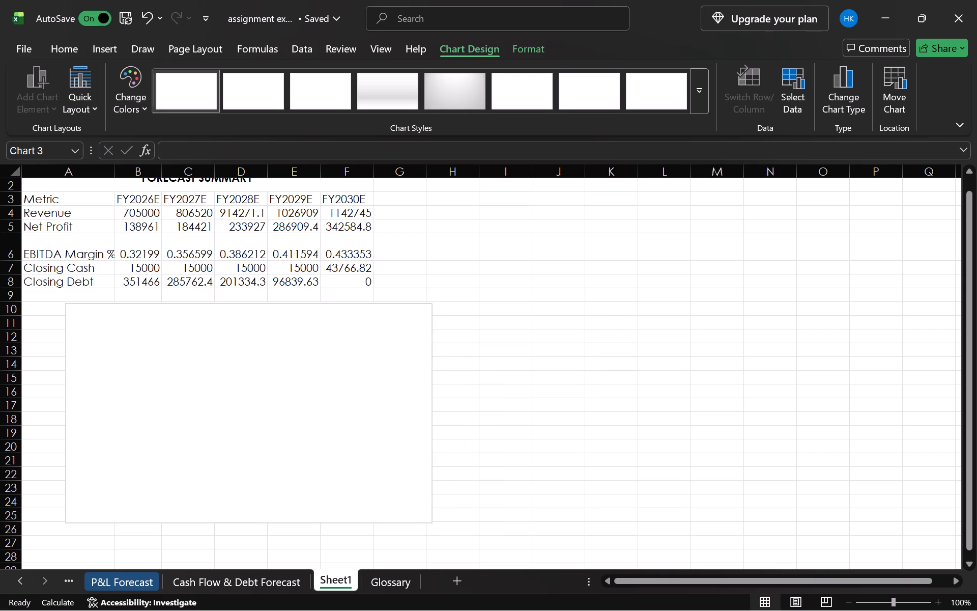
pyautogui.moveTo(125, 355); pyautogui.dragTo(84, 355)
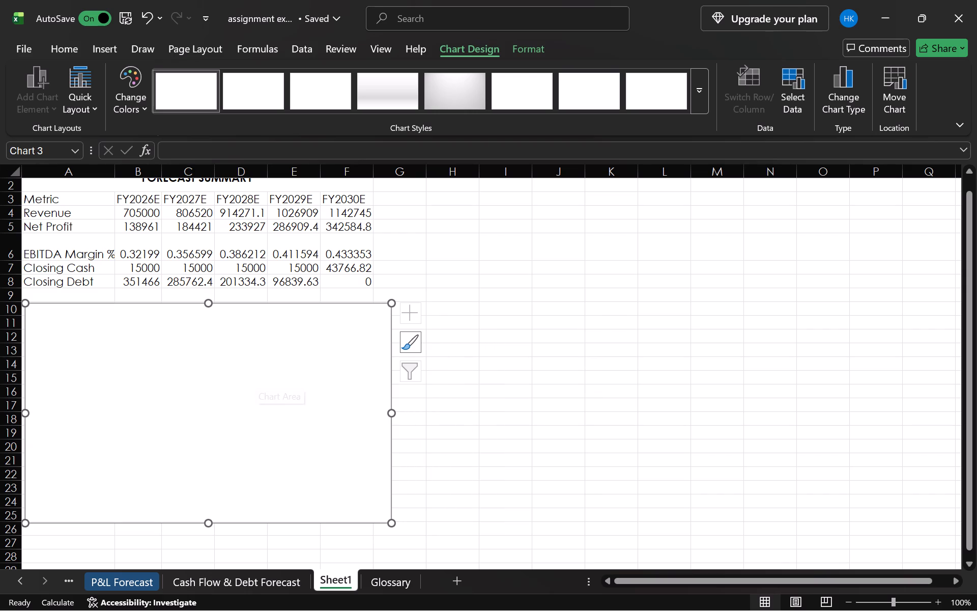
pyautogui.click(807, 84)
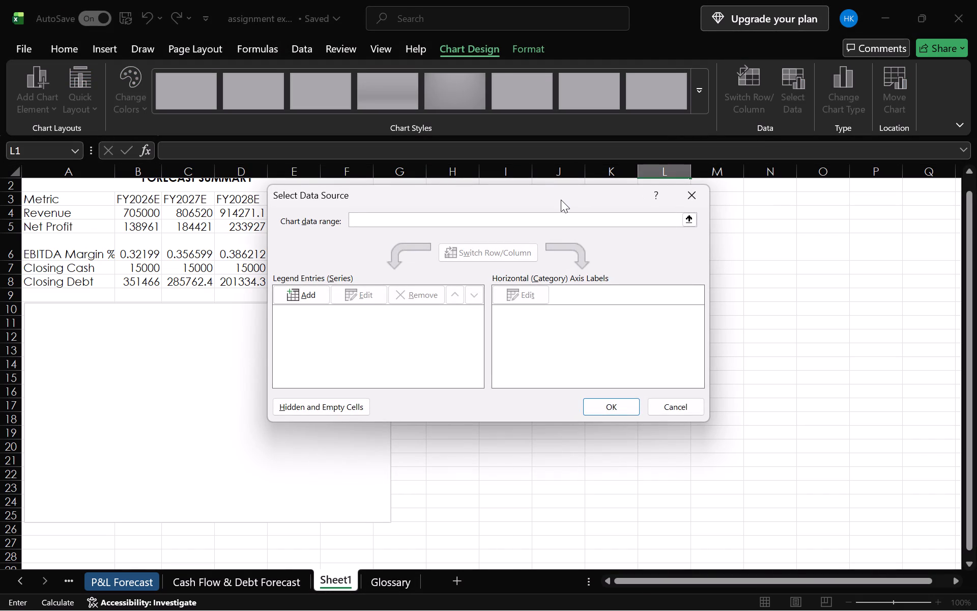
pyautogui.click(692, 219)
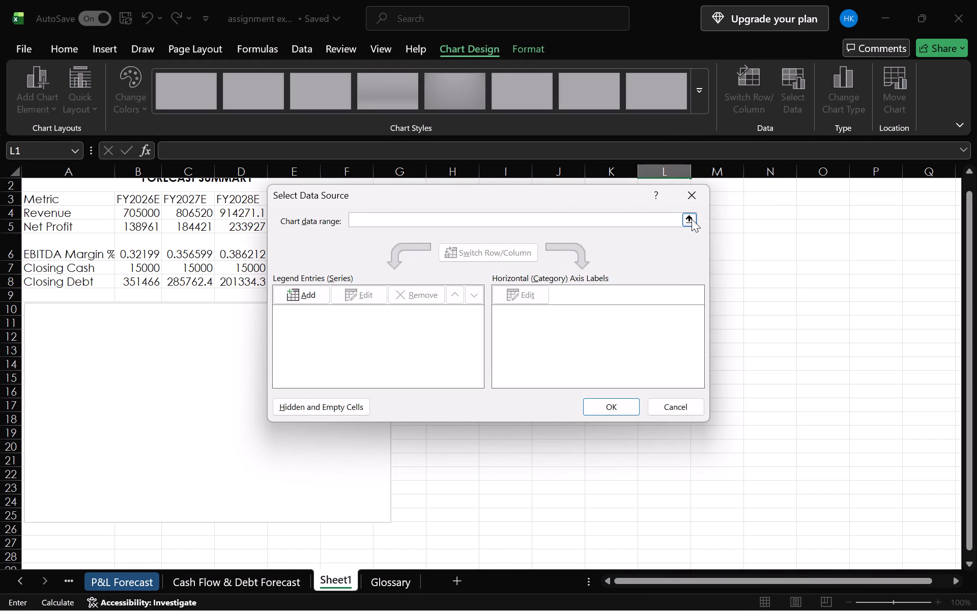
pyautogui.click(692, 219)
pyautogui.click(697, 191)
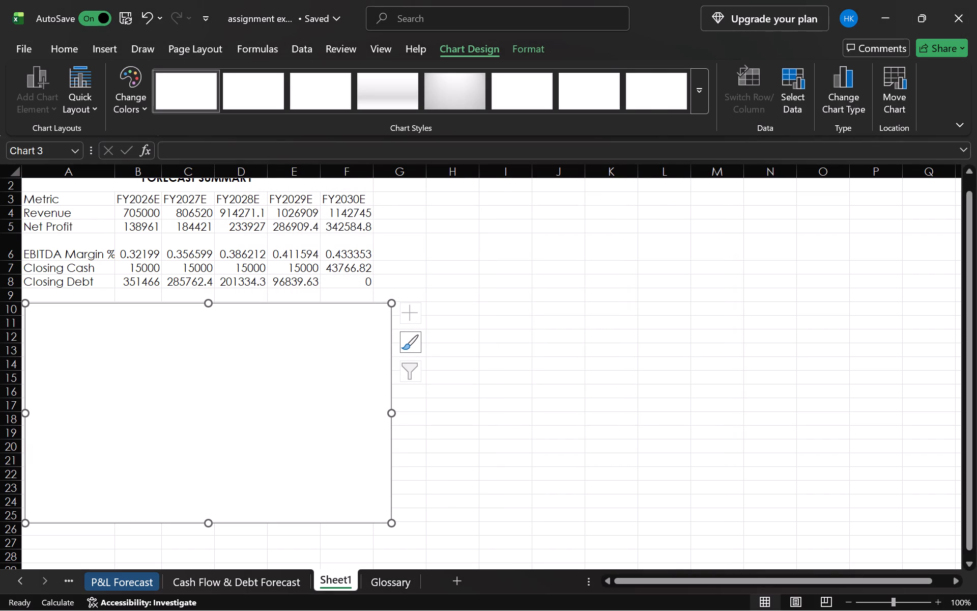
# Delete the blank chart below the Forecast Summary table.
pyautogui.rightClick(309, 362)
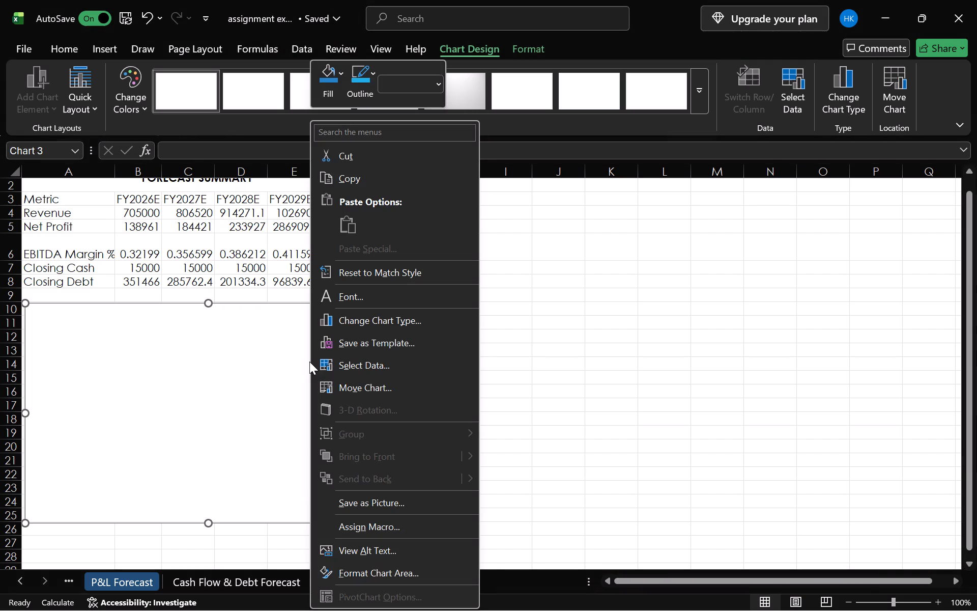
pyautogui.click(268, 382)
pyautogui.press('Delete')
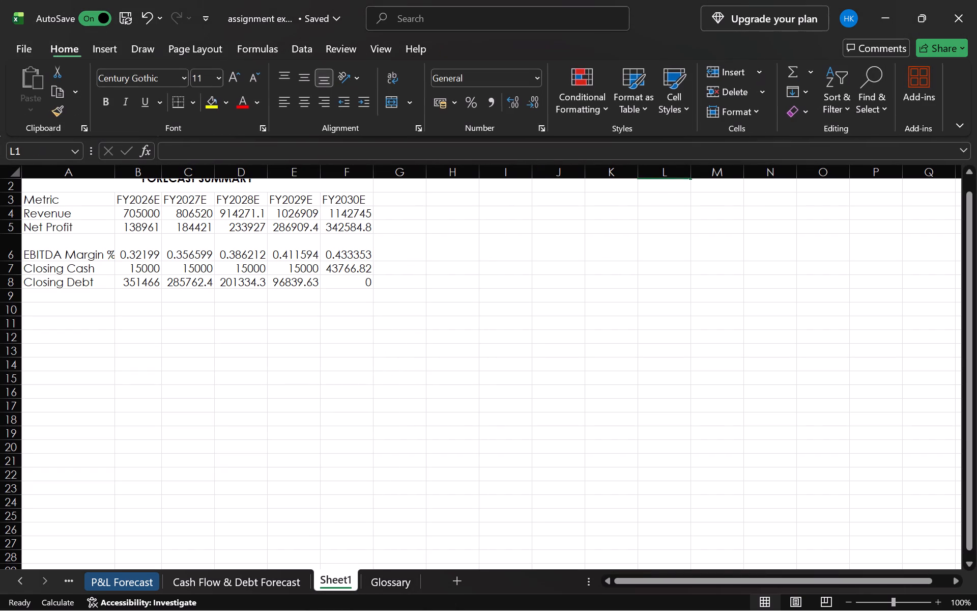
# Insert a 2-D clustered column chart from the Revenue and Net Profit rows, A4:F5.
pyautogui.scroll(1, 148, 291)
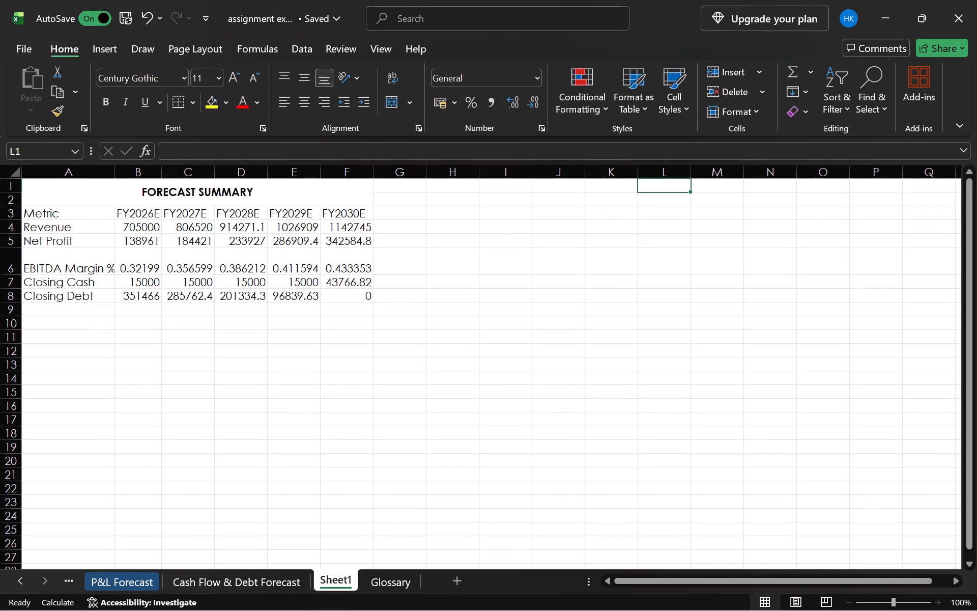
pyautogui.click(73, 229)
pyautogui.moveTo(73, 229); pyautogui.dragTo(356, 227)
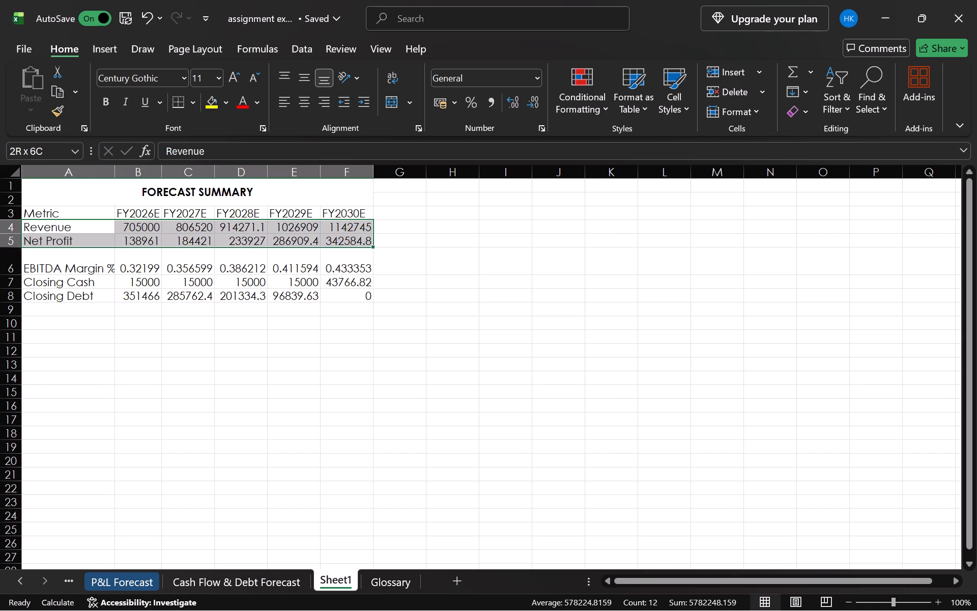
pyautogui.moveTo(356, 227); pyautogui.dragTo(360, 240)
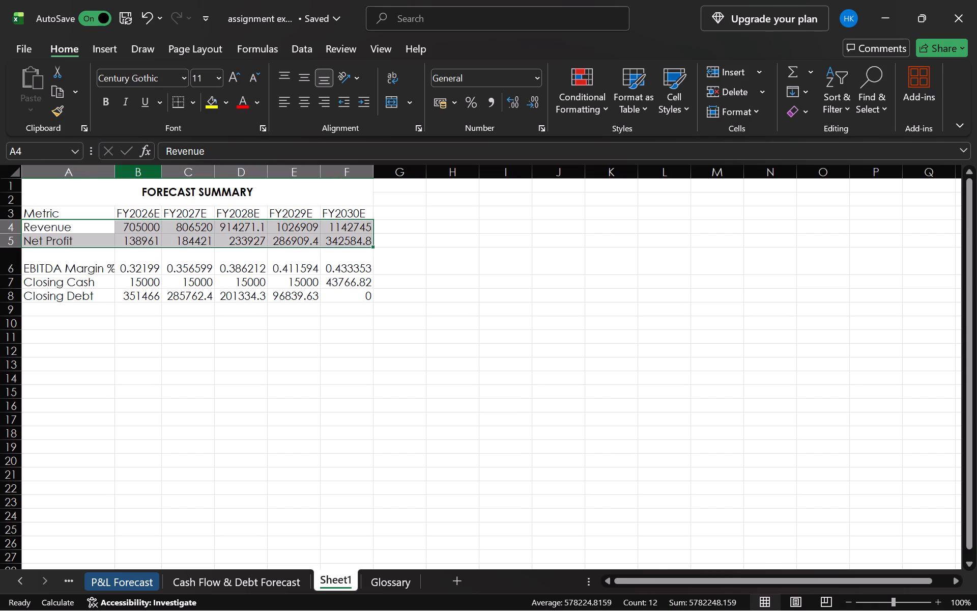
pyautogui.click(109, 226)
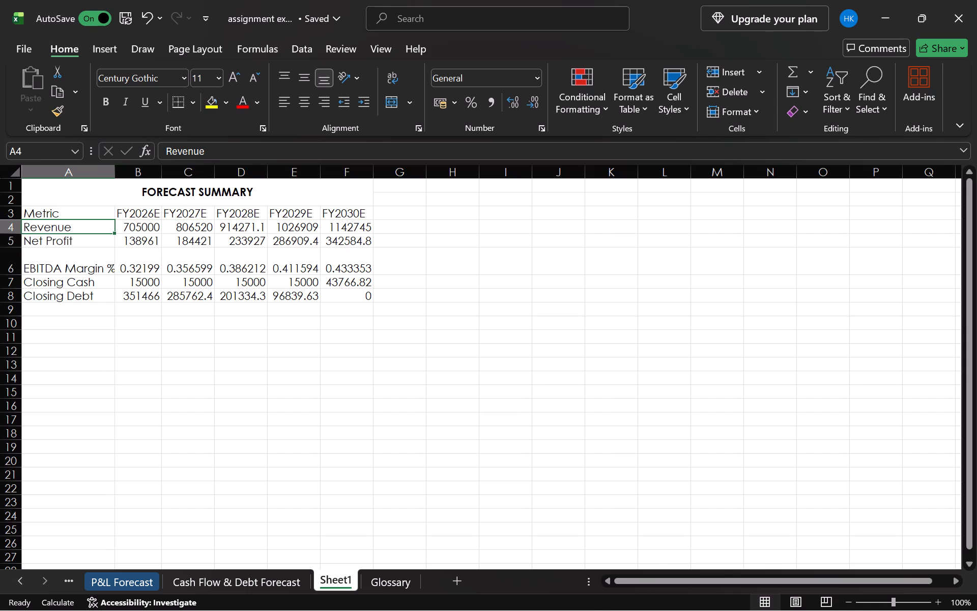
pyautogui.moveTo(108, 229); pyautogui.dragTo(346, 241)
pyautogui.click(100, 45)
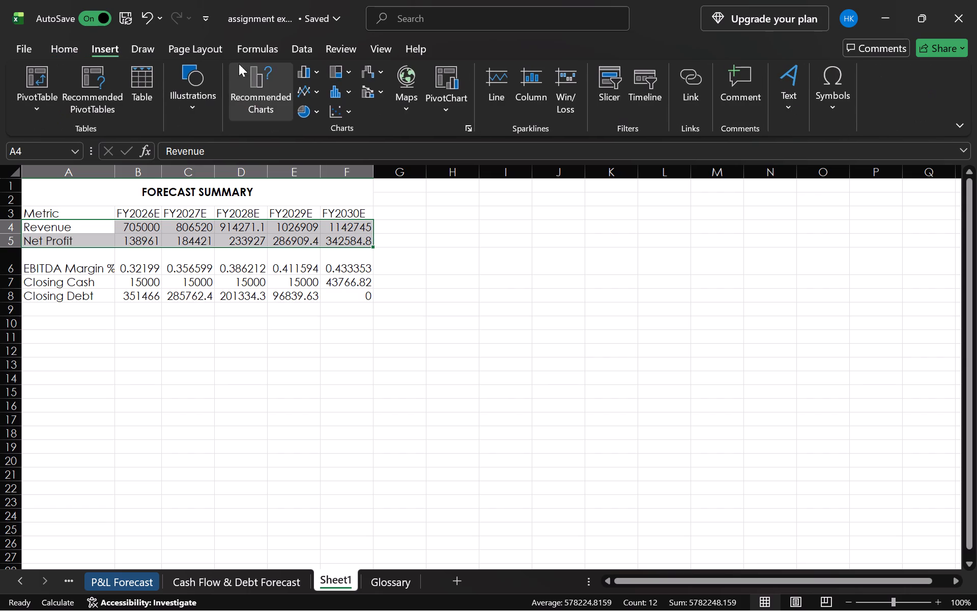
pyautogui.click(305, 67)
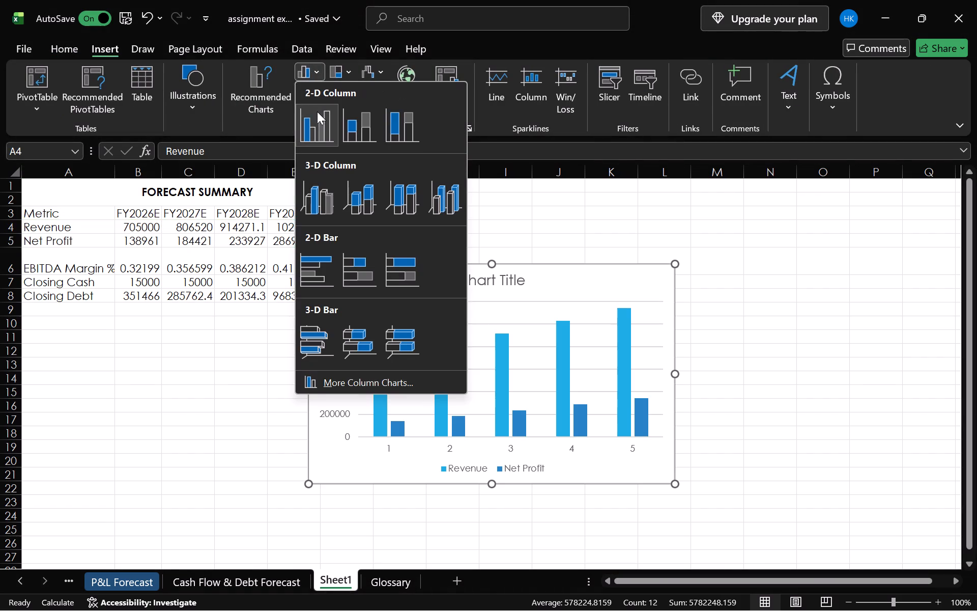
pyautogui.click(317, 112)
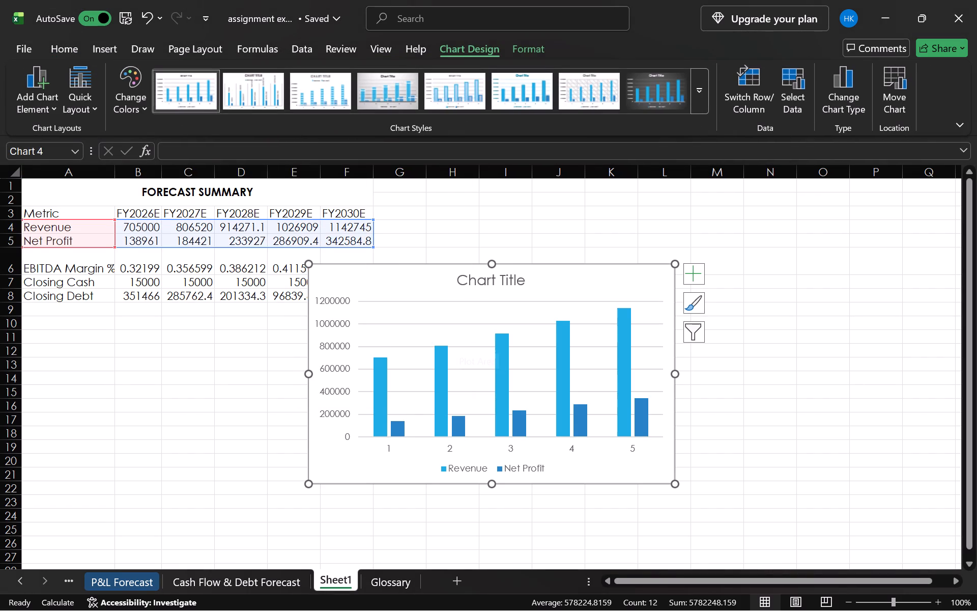
# Move the Revenue and Net Profit chart directly below the Forecast Summary table, covering about A9 to G25.
pyautogui.moveTo(388, 463); pyautogui.dragTo(130, 515)
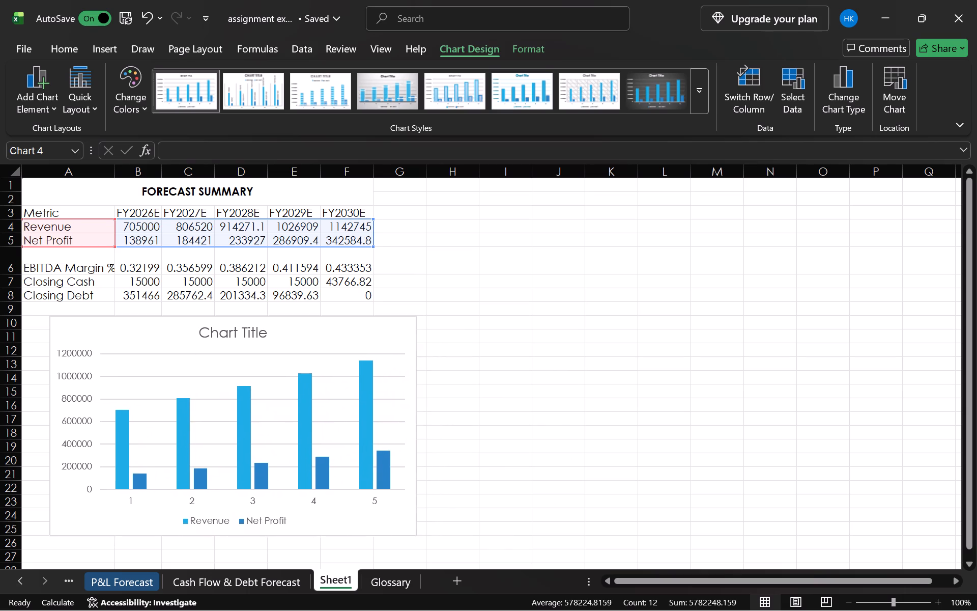
pyautogui.moveTo(130, 515); pyautogui.dragTo(101, 509)
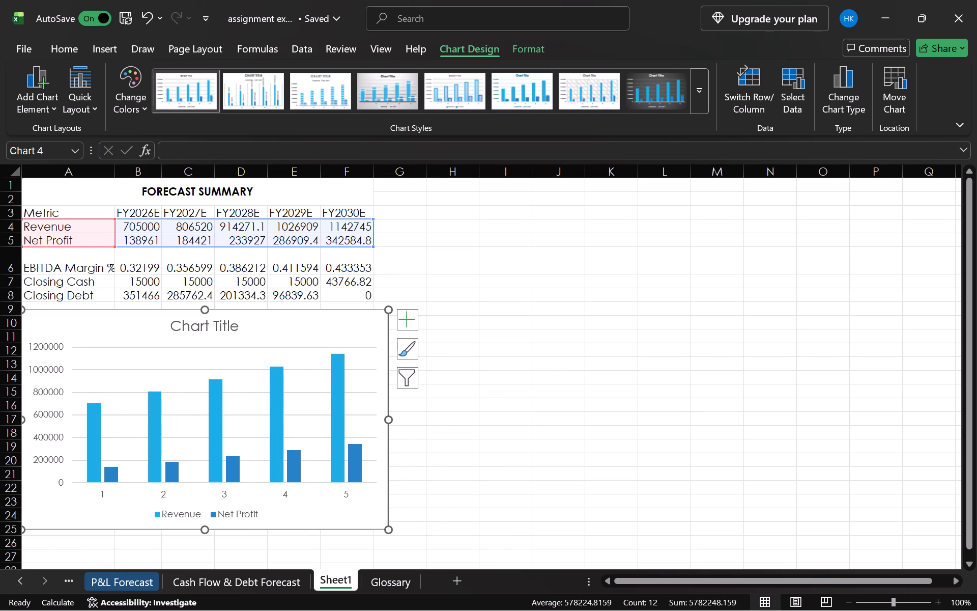
pyautogui.click(432, 439)
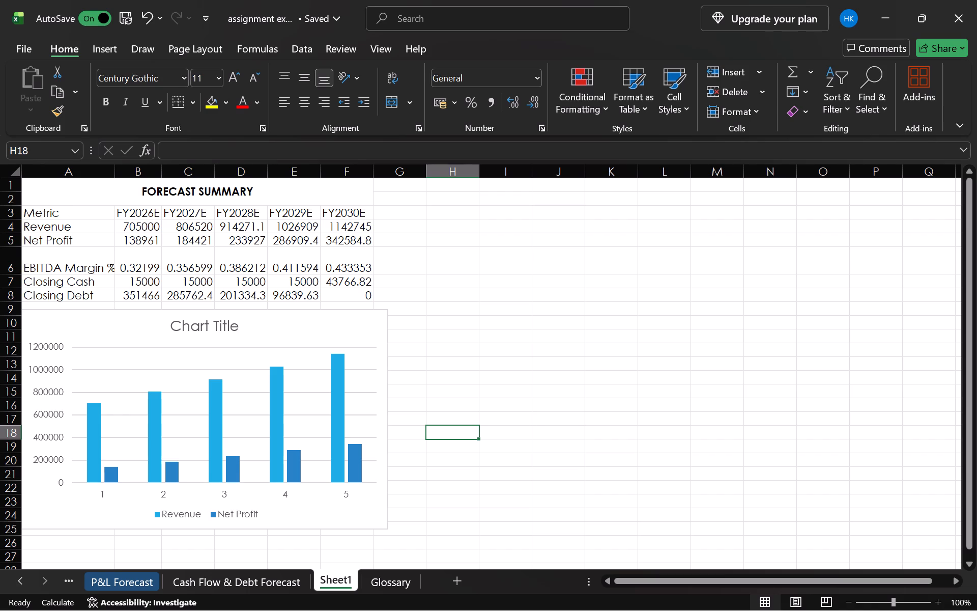
# Insert a 2-D pie chart from the EBITDA Margin % row, A6:F6.
pyautogui.click(88, 271)
pyautogui.moveTo(101, 265); pyautogui.dragTo(105, 265)
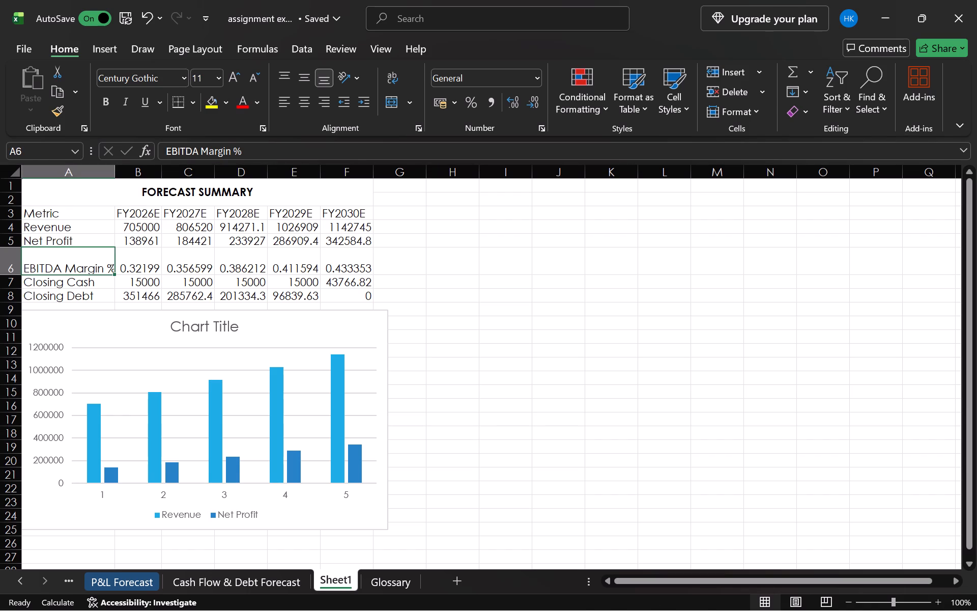
pyautogui.moveTo(105, 265); pyautogui.dragTo(327, 262)
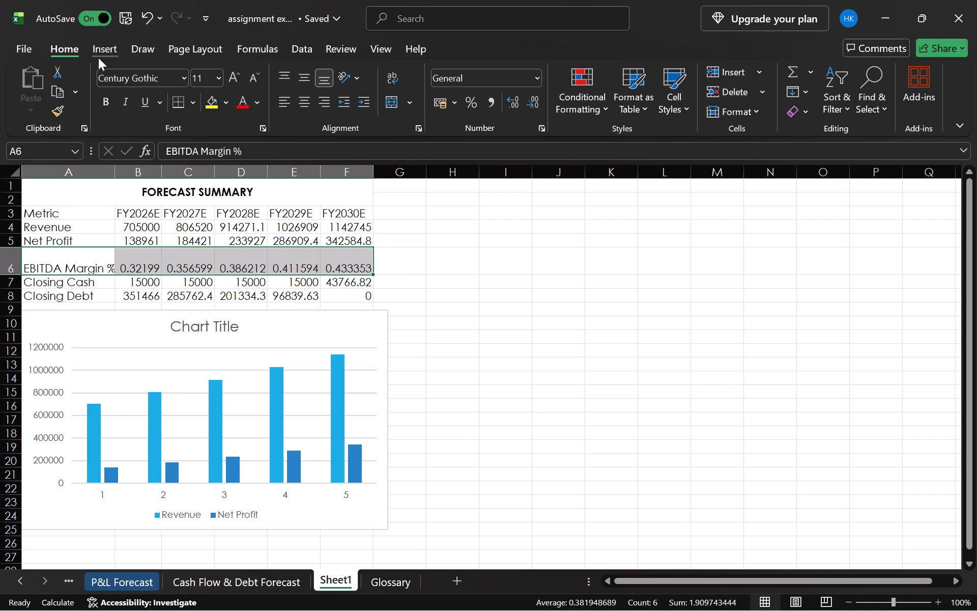
pyautogui.click(109, 44)
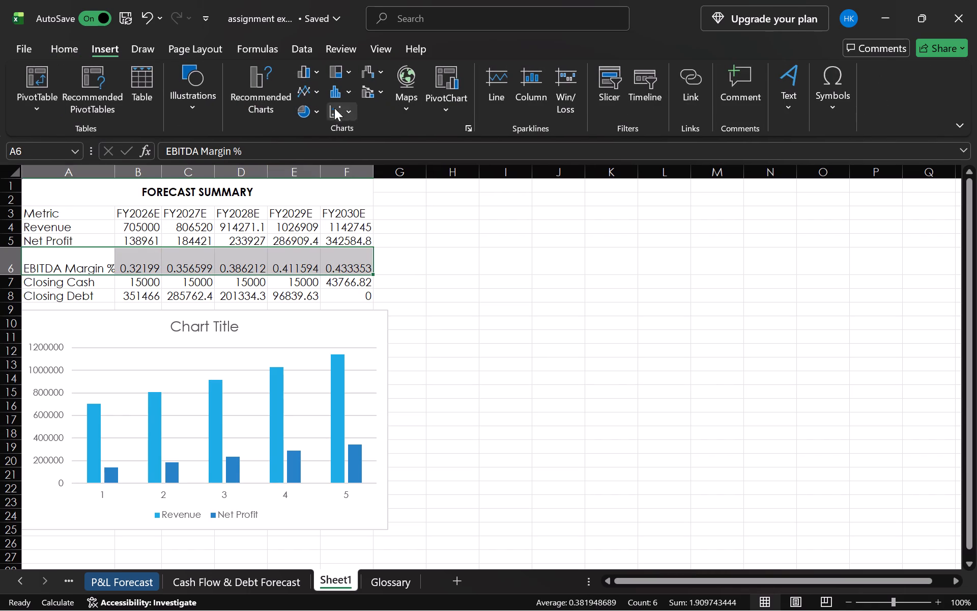
pyautogui.click(305, 107)
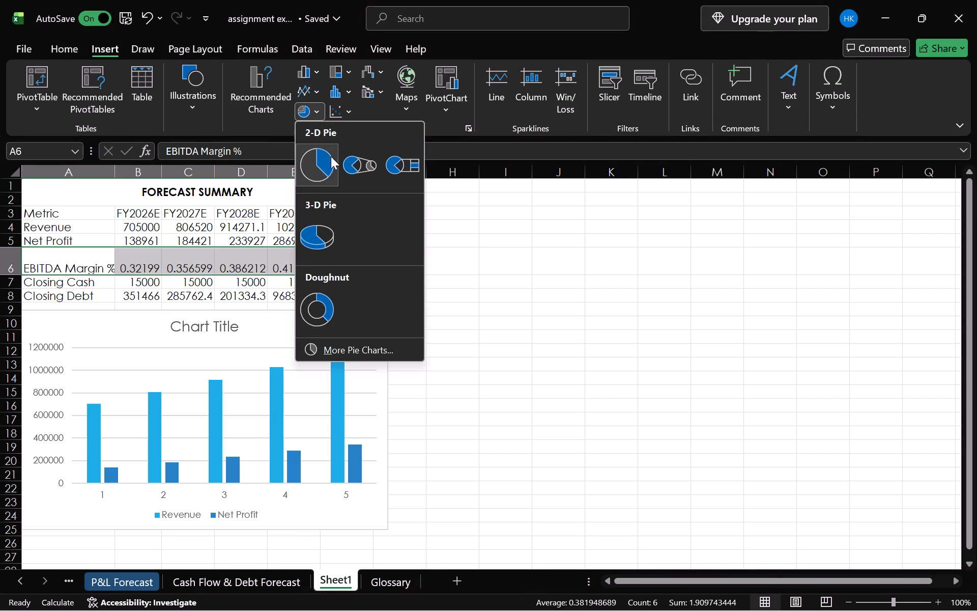
pyautogui.click(329, 159)
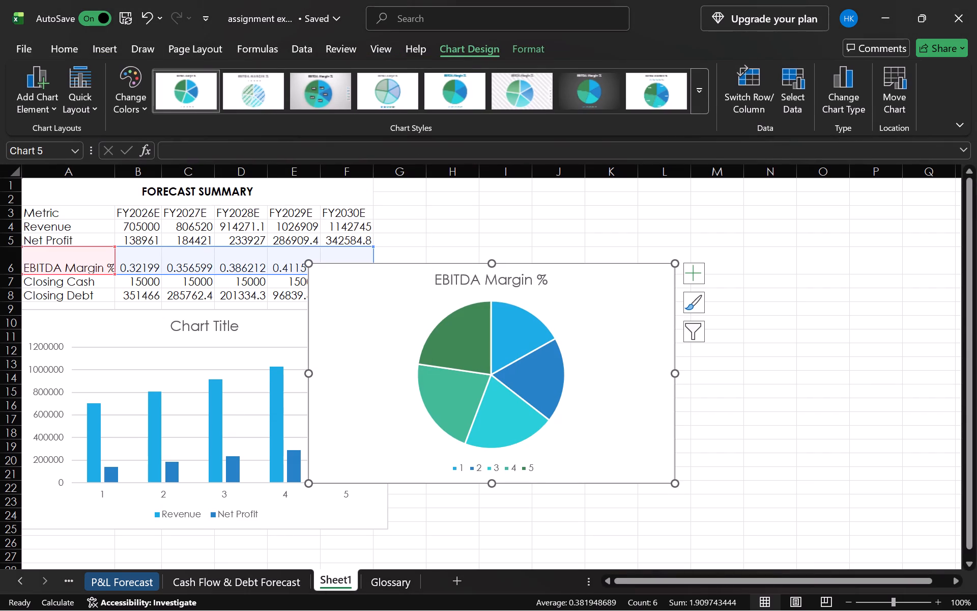
# Move the EBITDA Margin % pie chart beside the Forecast Summary table, starting at about row 2 in column G.
pyautogui.moveTo(490, 364); pyautogui.dragTo(670, 349)
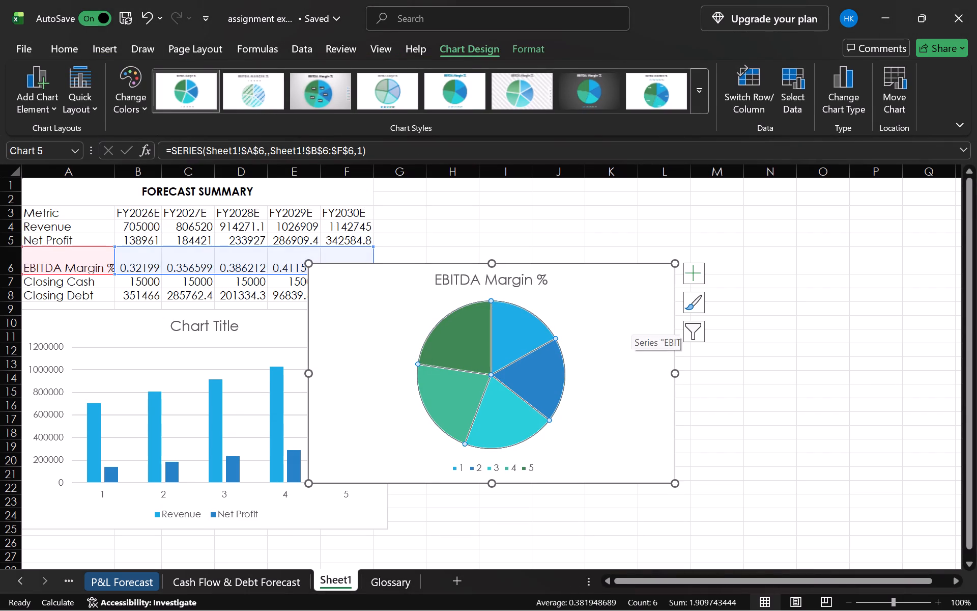
pyautogui.click(631, 319)
pyautogui.moveTo(631, 319); pyautogui.dragTo(659, 296)
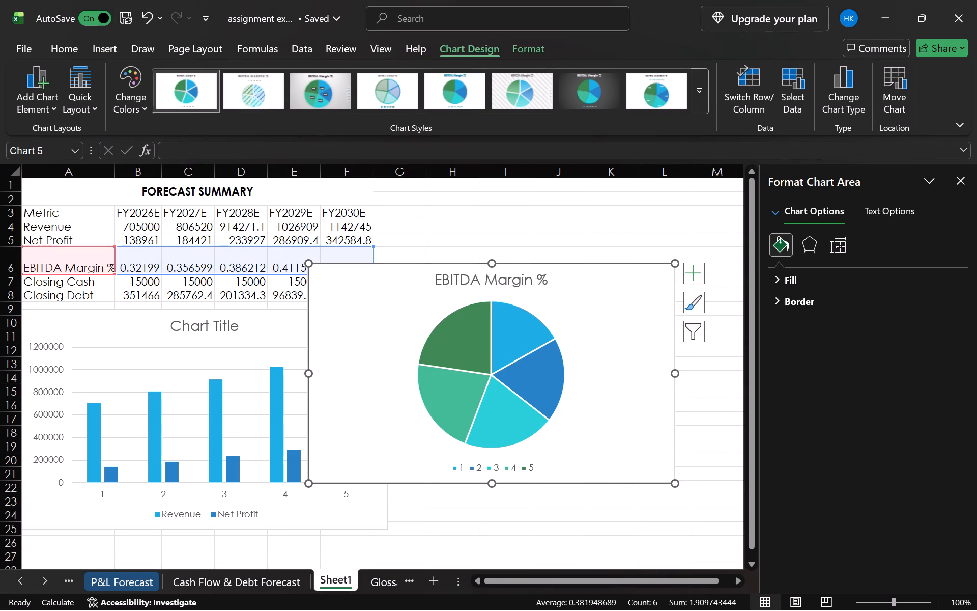
pyautogui.click(967, 169)
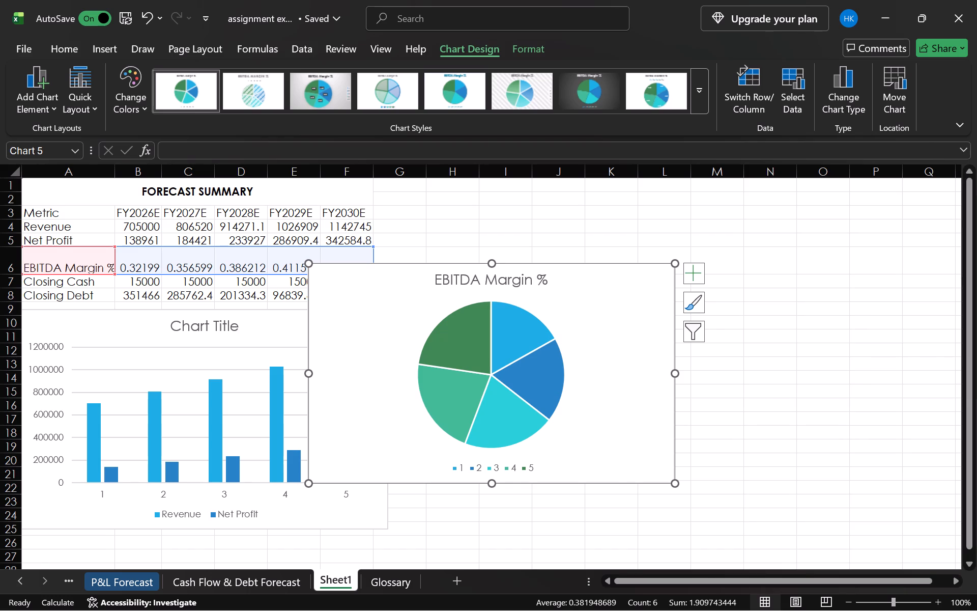
pyautogui.click(405, 315)
pyautogui.moveTo(498, 263); pyautogui.dragTo(551, 241)
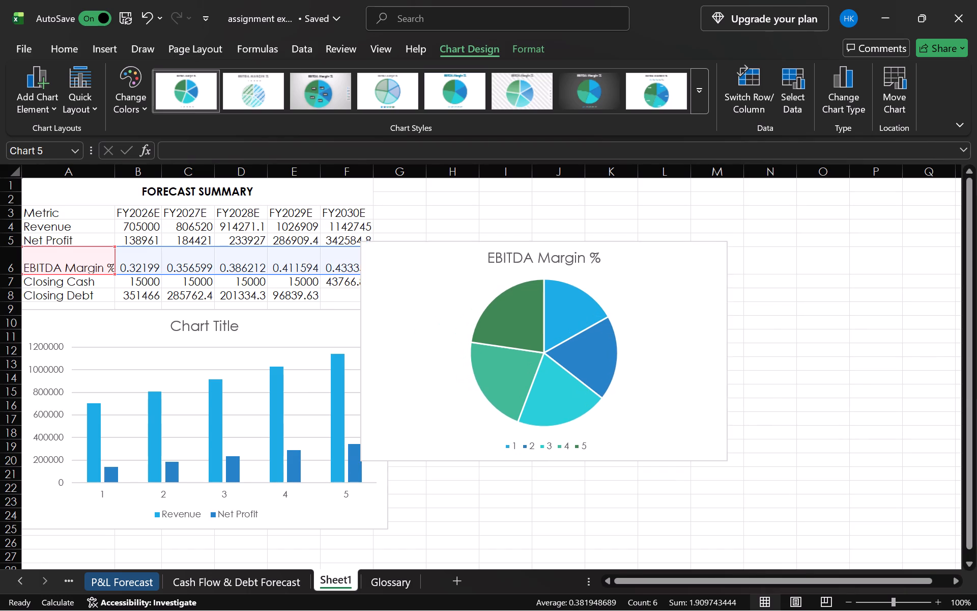
pyautogui.moveTo(551, 241); pyautogui.dragTo(600, 200)
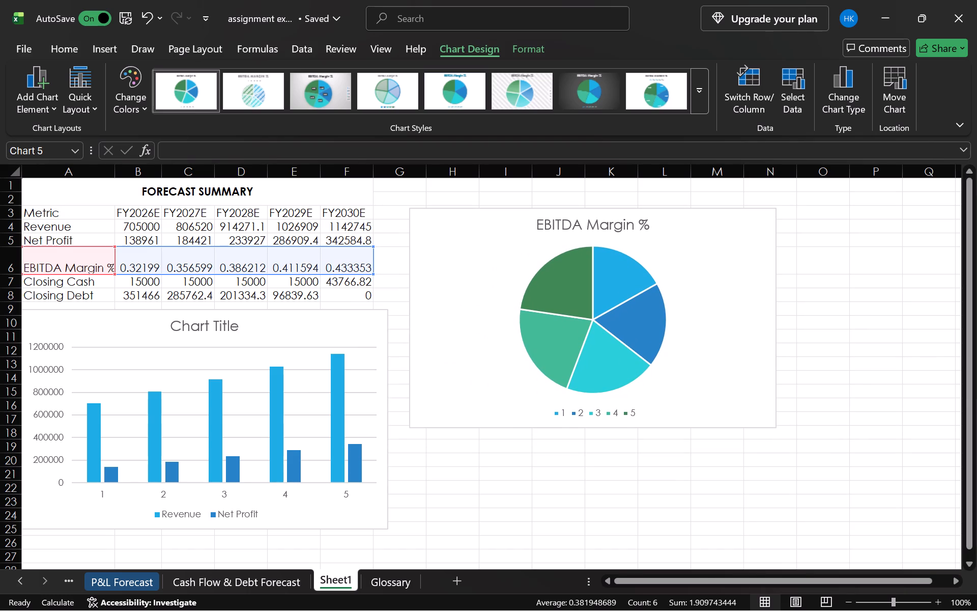
pyautogui.moveTo(600, 200); pyautogui.dragTo(600, 199)
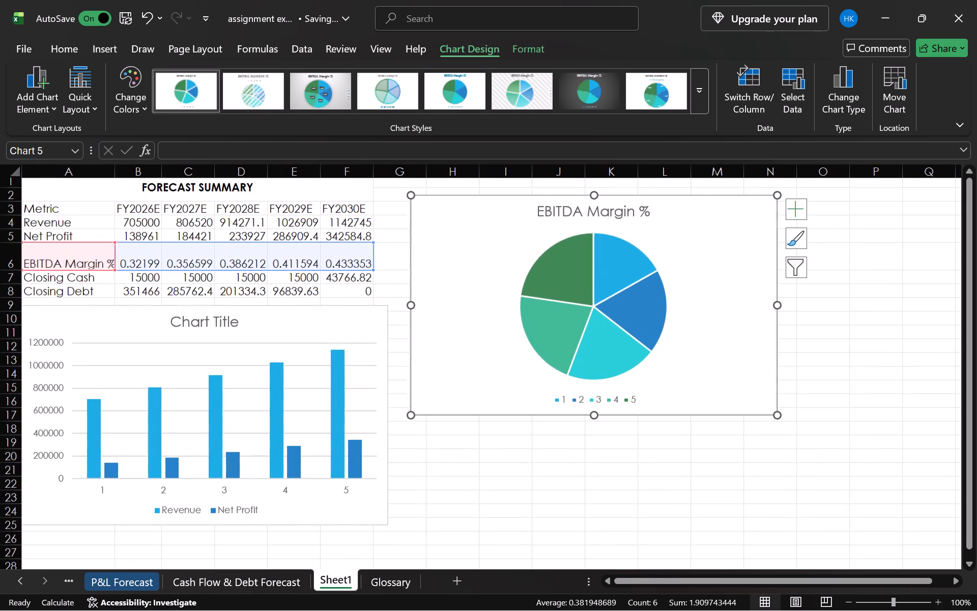
# Insert a 2-D clustered column chart from the Closing Cash and Closing Debt rows, A7:F8.
pyautogui.click(104, 279)
pyautogui.moveTo(104, 279); pyautogui.dragTo(136, 285)
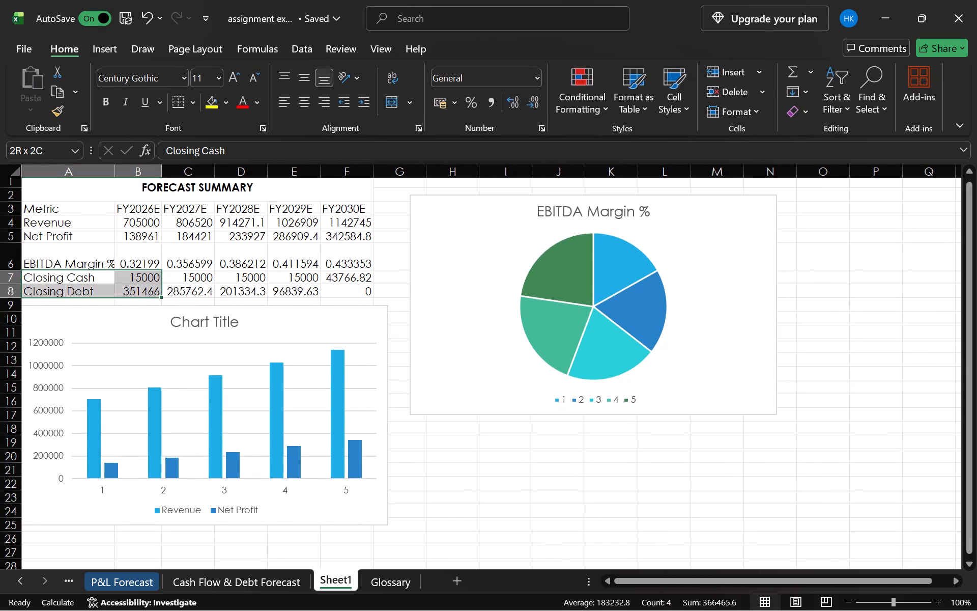
pyautogui.moveTo(136, 285); pyautogui.dragTo(345, 296)
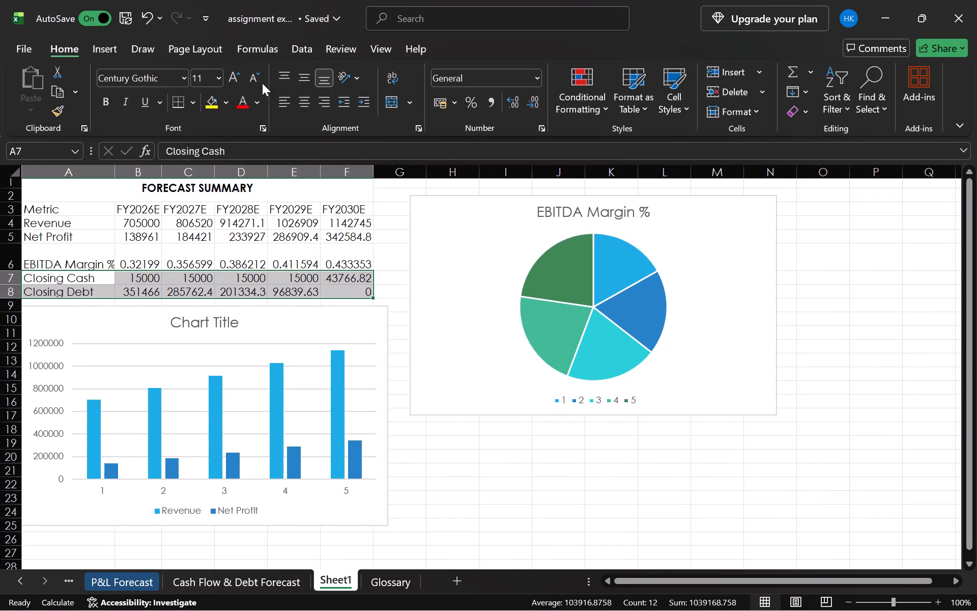
pyautogui.click(100, 54)
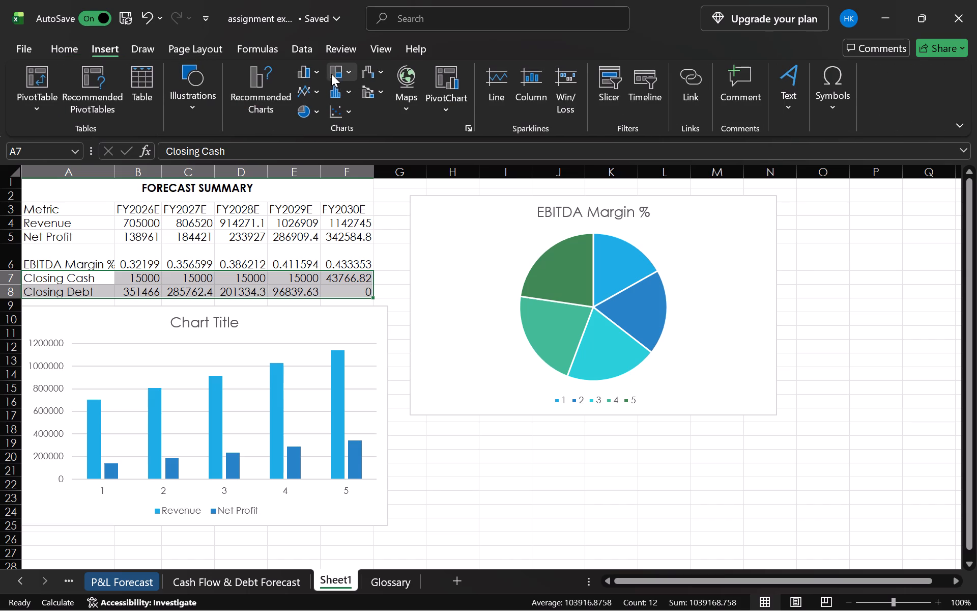
pyautogui.click(314, 73)
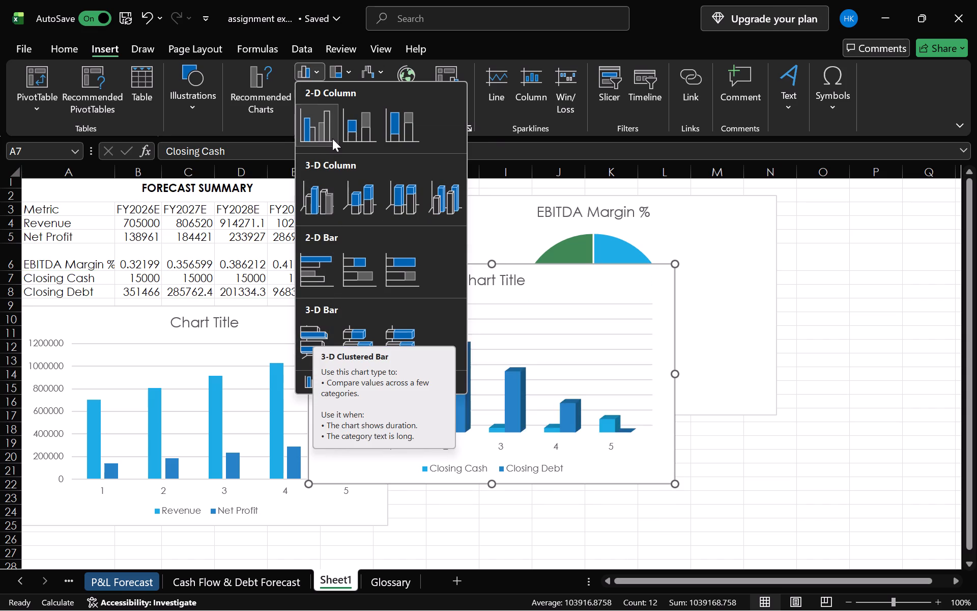
pyautogui.click(328, 132)
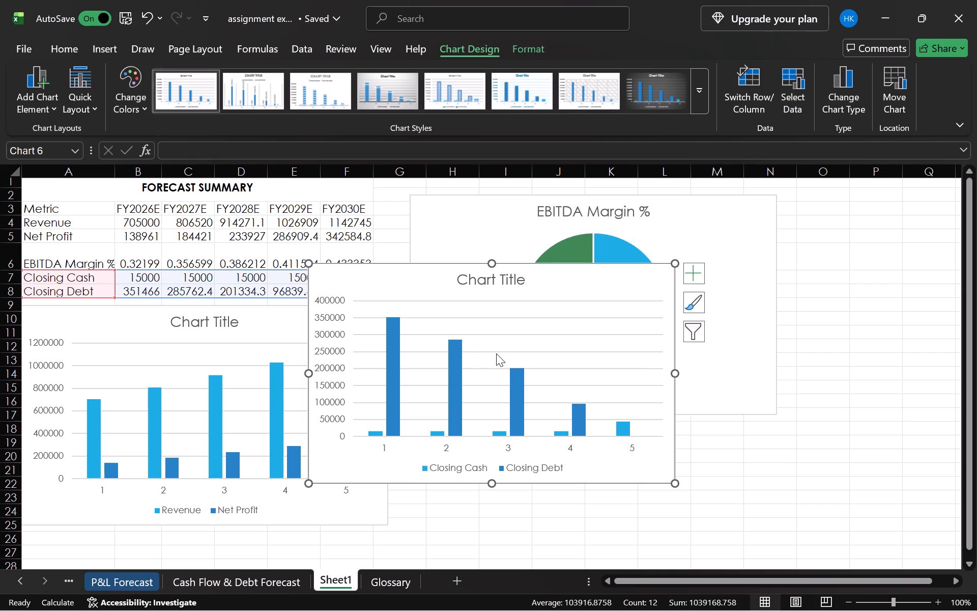
# Move the Closing Cash and Closing Debt chart below the EBITDA Margin % pie chart, starting at about row 20.
pyautogui.click(485, 404)
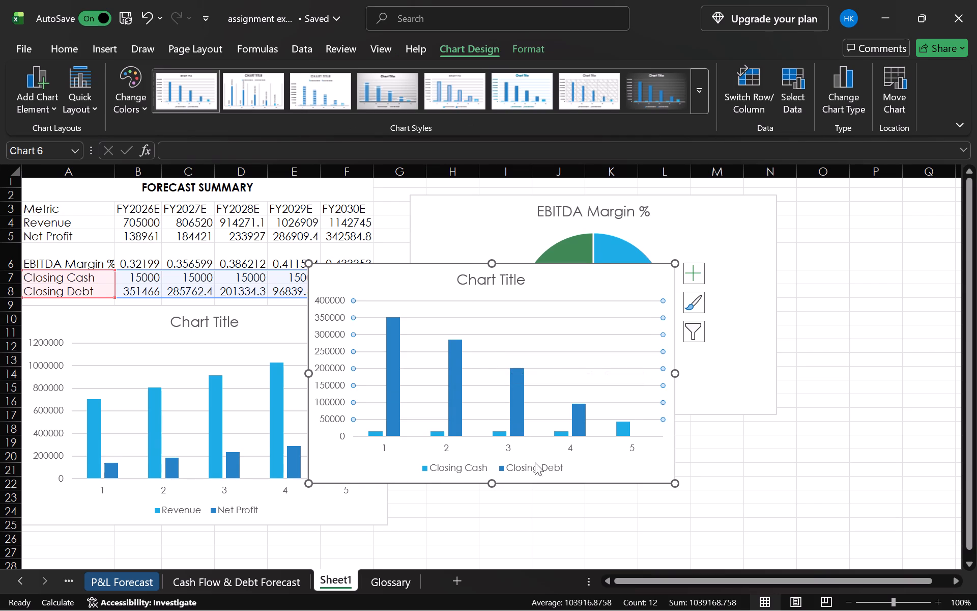
pyautogui.moveTo(513, 483); pyautogui.dragTo(633, 565)
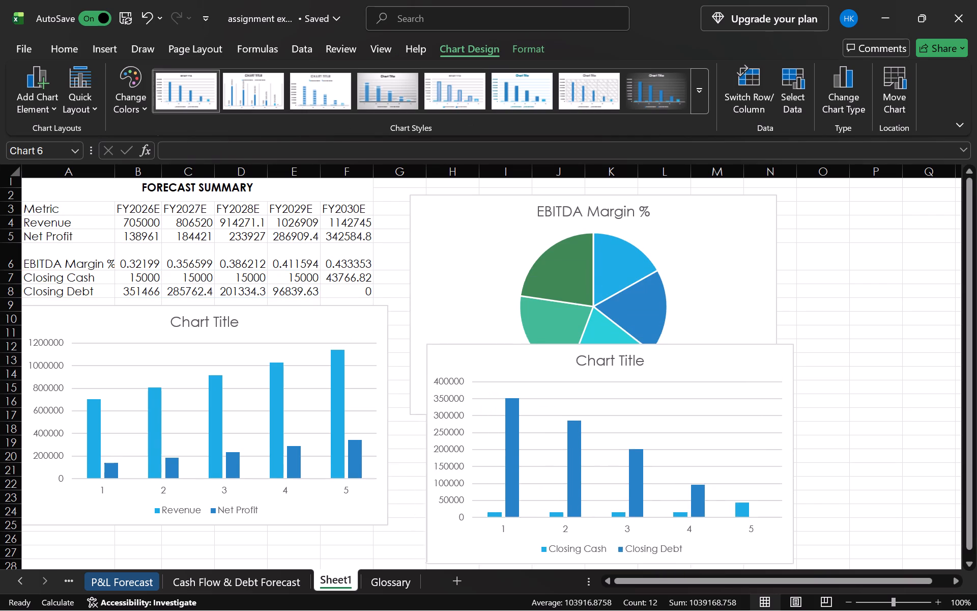
pyautogui.moveTo(633, 565); pyautogui.dragTo(649, 522)
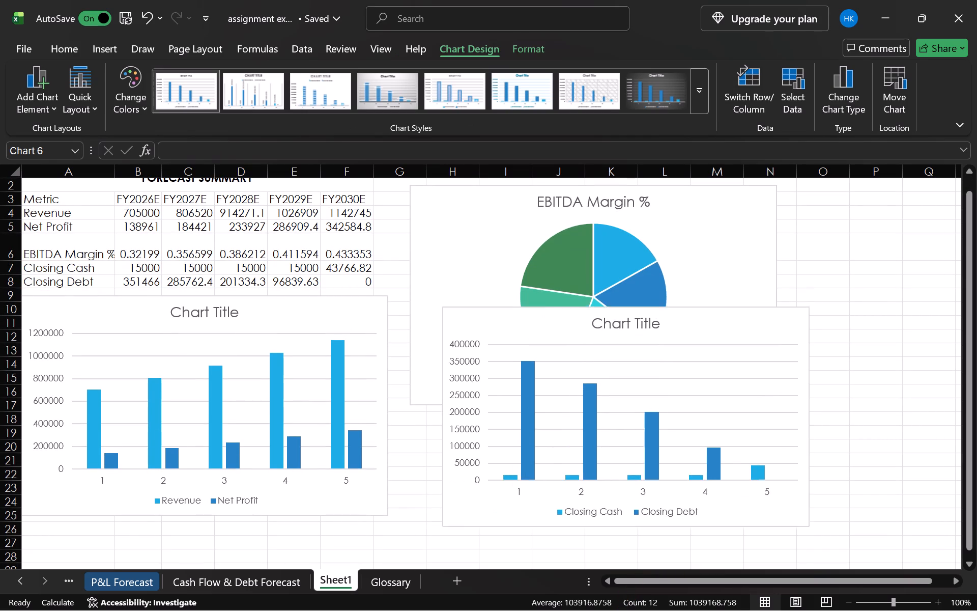
pyautogui.moveTo(649, 522); pyautogui.dragTo(605, 563)
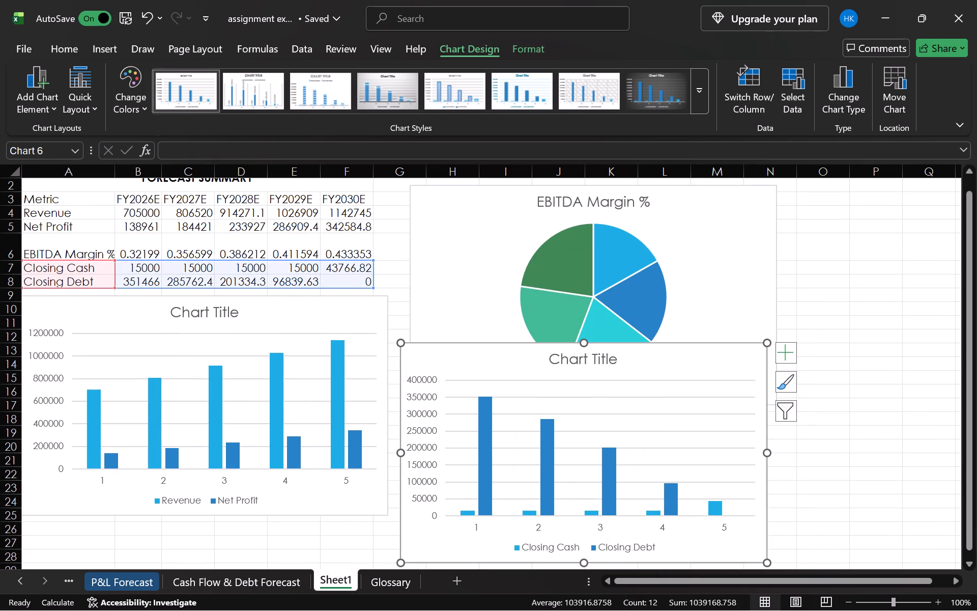
pyautogui.moveTo(752, 562); pyautogui.dragTo(753, 576)
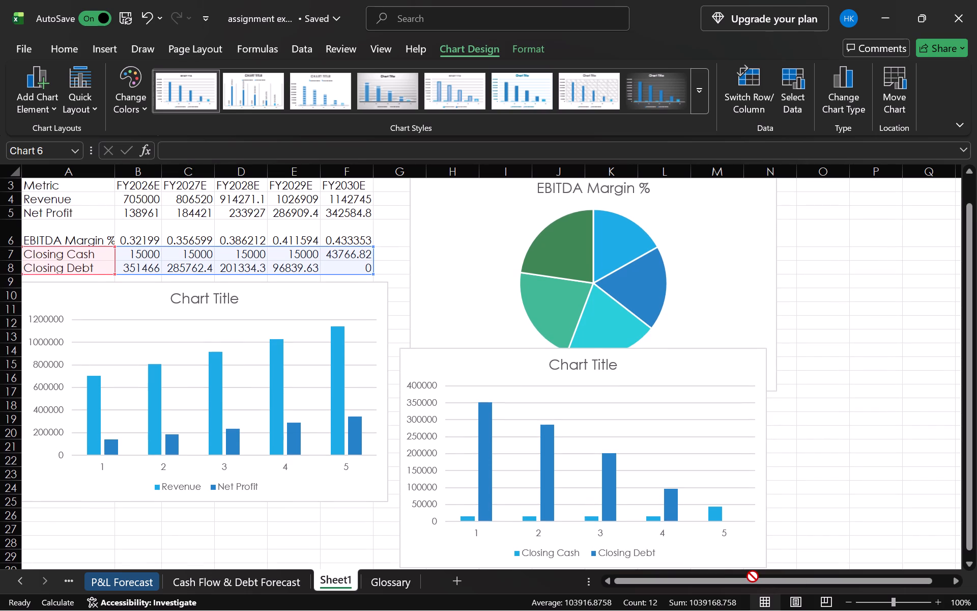
pyautogui.moveTo(753, 576); pyautogui.dragTo(756, 598)
pyautogui.click(748, 548)
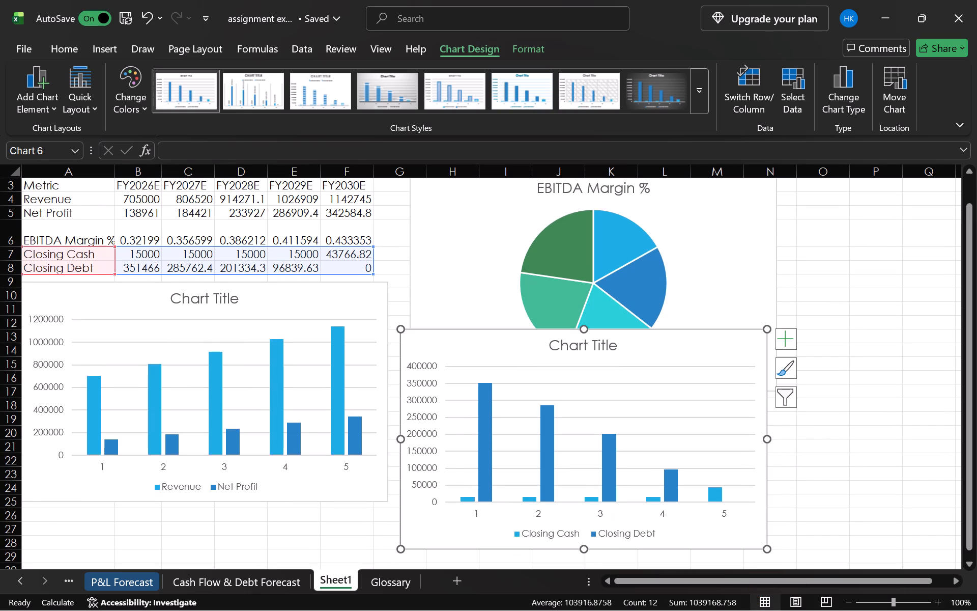
pyautogui.press('Down')
pyautogui.press('Down')
pyautogui.press('Down')
pyautogui.press('Down')
pyautogui.press('Down')
pyautogui.press('Down')
pyautogui.press('Down')
pyautogui.press('Down')
pyautogui.press('Down')
pyautogui.press('Down')
pyautogui.press('Down')
pyautogui.press('Down')
pyautogui.press('Down')
pyautogui.press('Down')
pyautogui.press('Down')
pyautogui.press('Down')
pyautogui.press('Down')
pyautogui.press('Down')
pyautogui.press('Down')
pyautogui.press('Down')
pyautogui.press('Down')
pyautogui.press('Down')
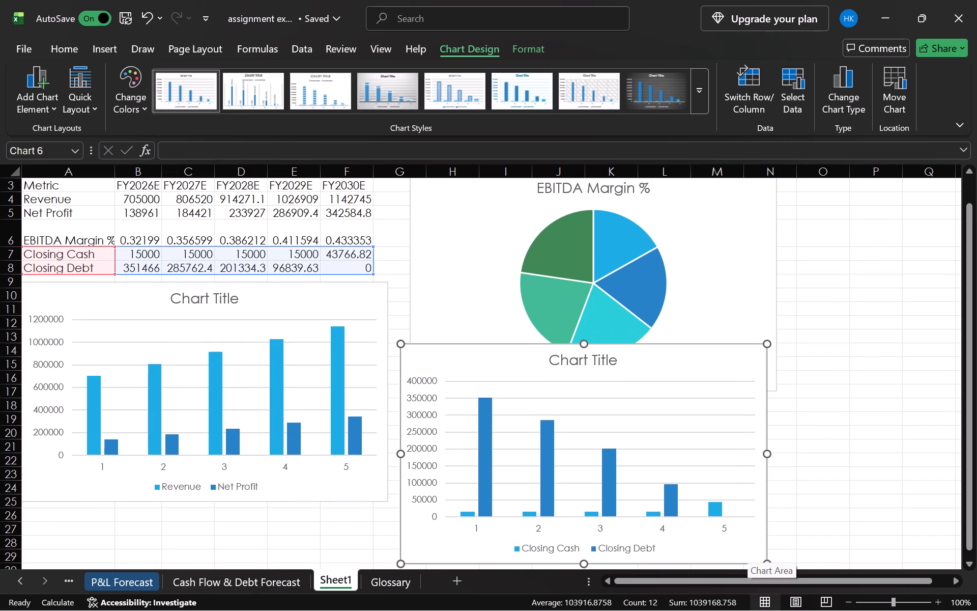
pyautogui.press('Up')
pyautogui.press('Up')
# Nudge the Closing Cash and Closing Debt chart sideways until its side edges line up with the pie chart's.
pyautogui.press('Right')
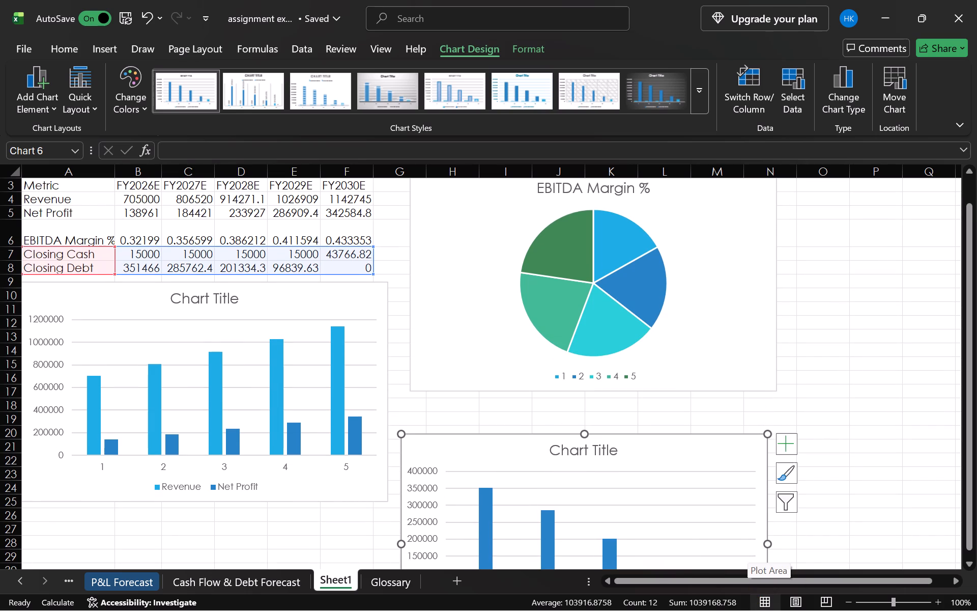
pyautogui.press('Right')
pyautogui.press('Right')
pyautogui.press('Right')
pyautogui.press('Right')
pyautogui.press('Right')
pyautogui.press('Right')
pyautogui.press('Right')
pyautogui.press('Right')
pyautogui.press('Right')
pyautogui.press('Right')
pyautogui.press('Right')
pyautogui.press('Right')
pyautogui.press('Right')
pyautogui.press('Right')
pyautogui.press('Right')
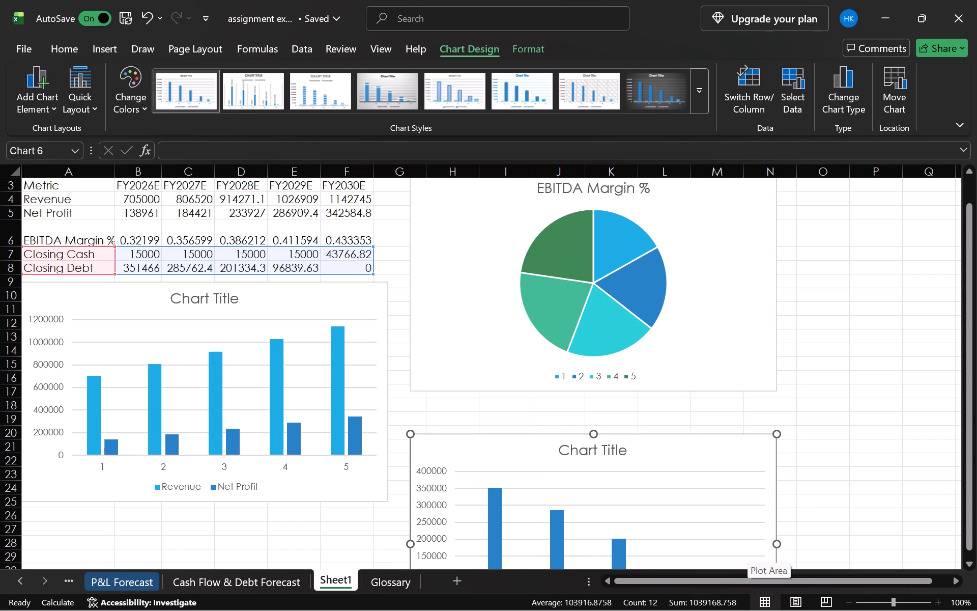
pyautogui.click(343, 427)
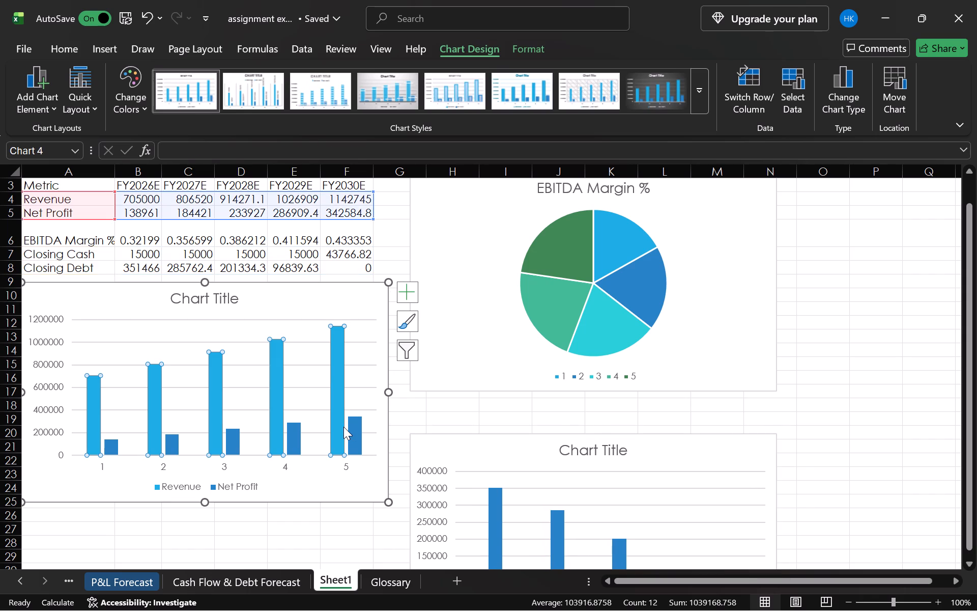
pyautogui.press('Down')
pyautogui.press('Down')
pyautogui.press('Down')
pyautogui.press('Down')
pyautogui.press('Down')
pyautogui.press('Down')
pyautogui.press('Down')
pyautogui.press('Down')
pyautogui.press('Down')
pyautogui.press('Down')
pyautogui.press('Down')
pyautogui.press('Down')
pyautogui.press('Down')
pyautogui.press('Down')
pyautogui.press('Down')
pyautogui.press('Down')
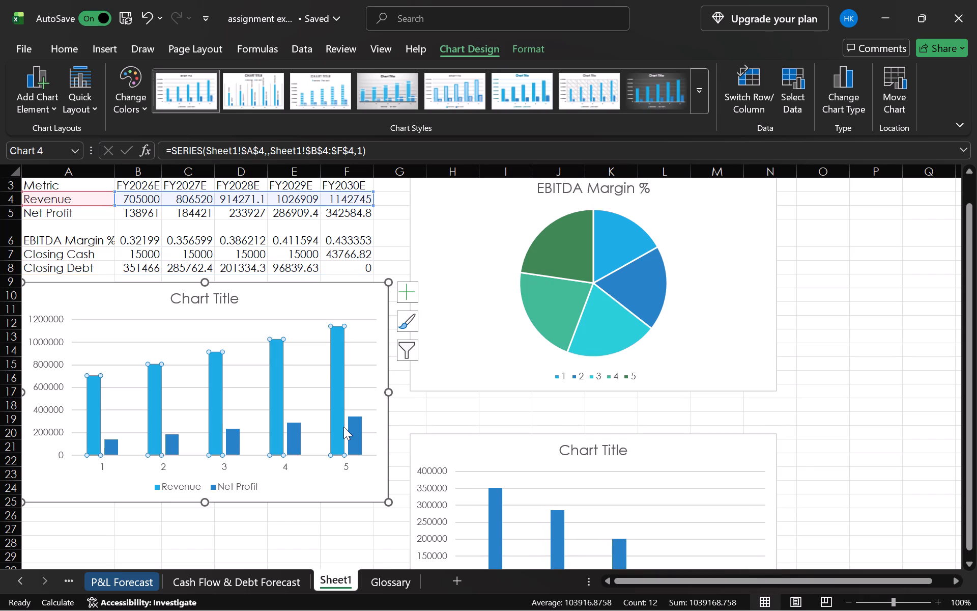
# Reposition the plot area of the Revenue and Net Profit chart between its title and legend.
pyautogui.moveTo(305, 423); pyautogui.dragTo(312, 502)
pyautogui.click(312, 502)
pyautogui.click(290, 456)
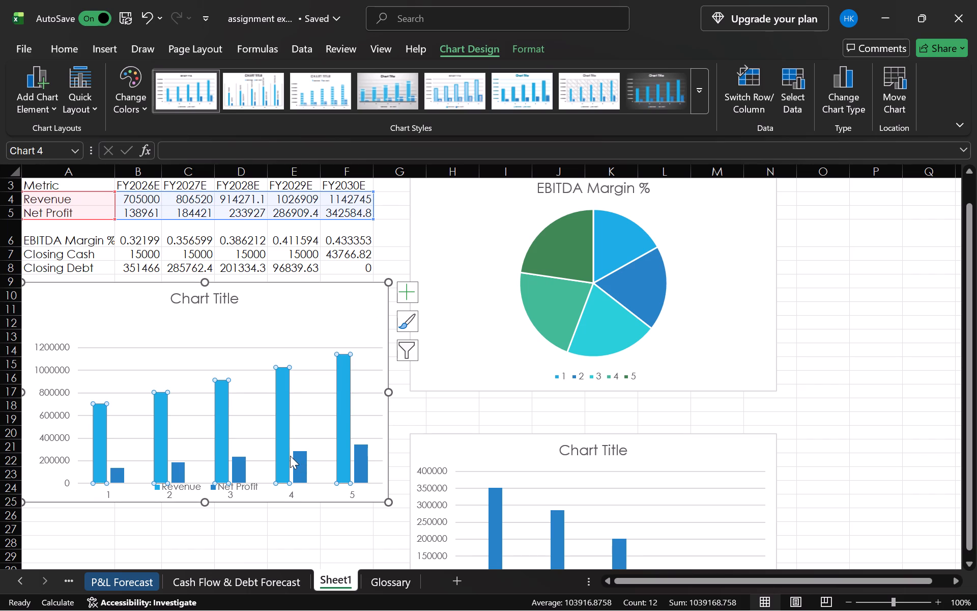
pyautogui.click(312, 423)
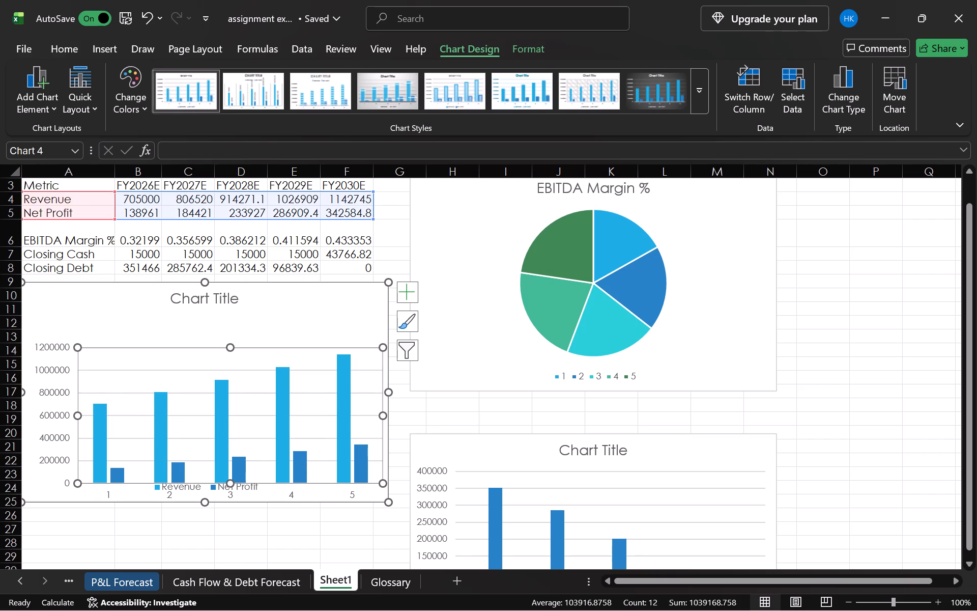
pyautogui.moveTo(305, 423); pyautogui.dragTo(290, 401)
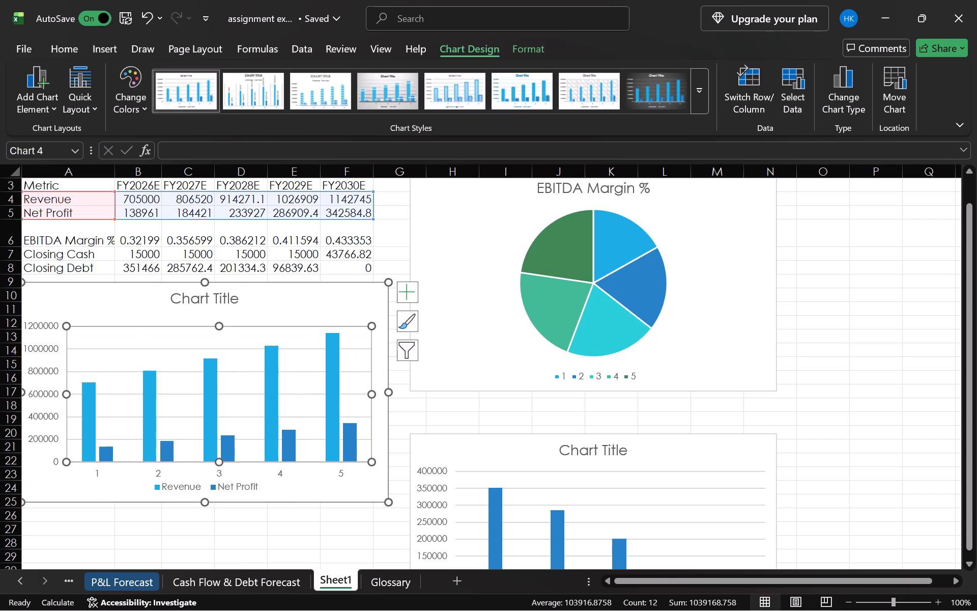
# Move the whole Revenue and Net Profit chart down to cover about A12 to G27, leaving a gap below the table.
pyautogui.click(229, 504)
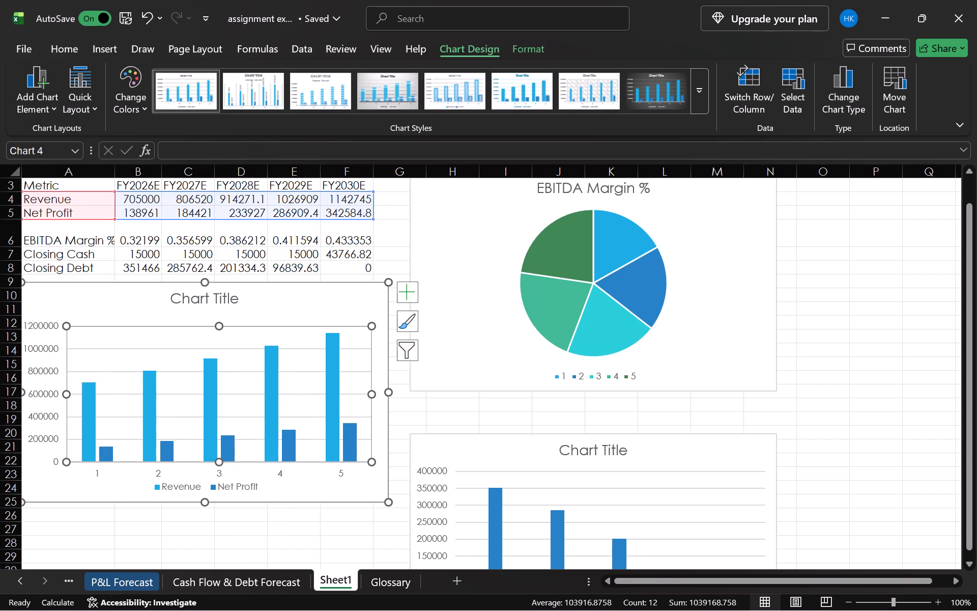
pyautogui.click(236, 498)
pyautogui.moveTo(236, 502); pyautogui.dragTo(241, 538)
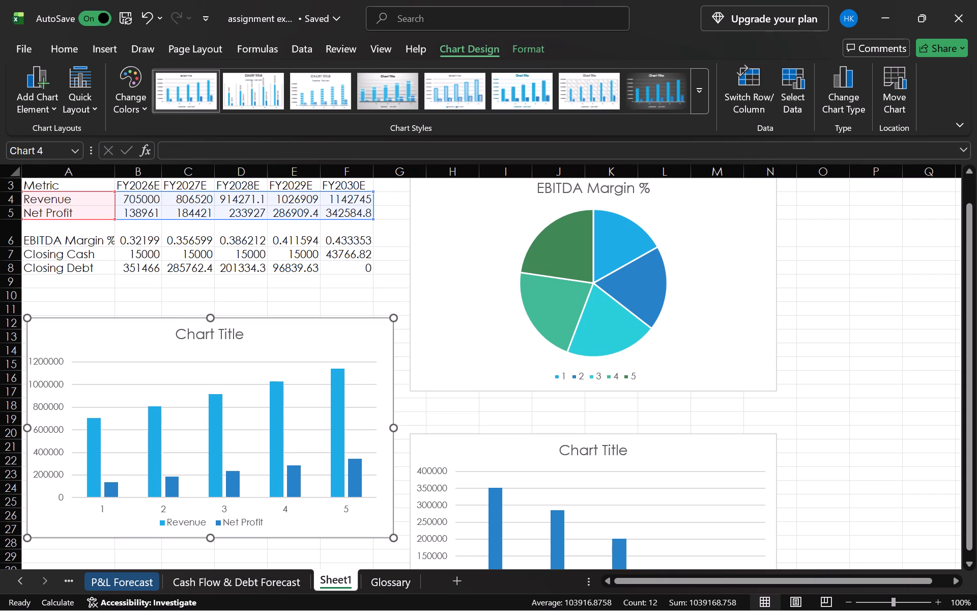
pyautogui.click(953, 336)
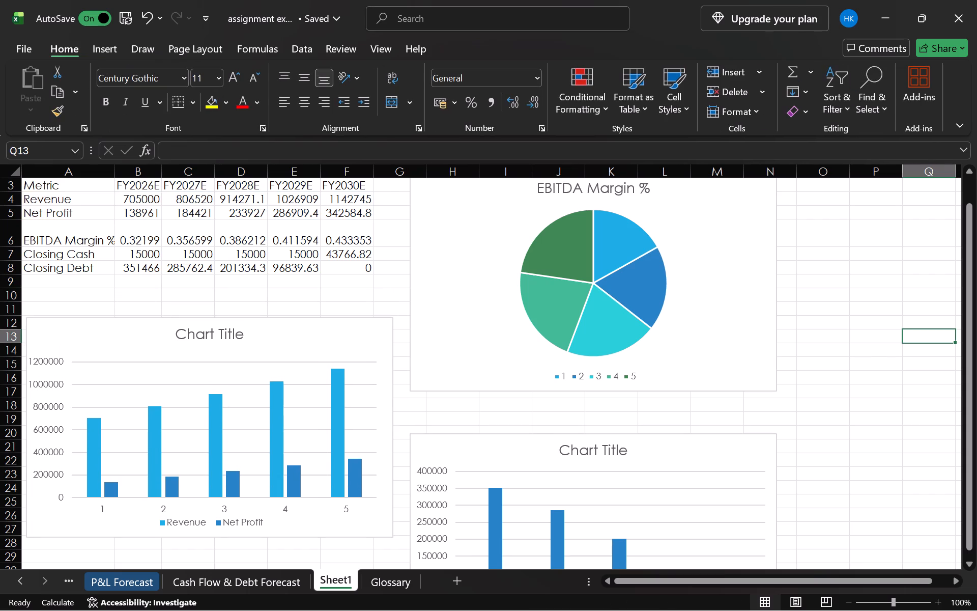
# Save the workbook.
pyautogui.hotkey('ctrl', 's')
pyautogui.hotkey('ctrl', 's')
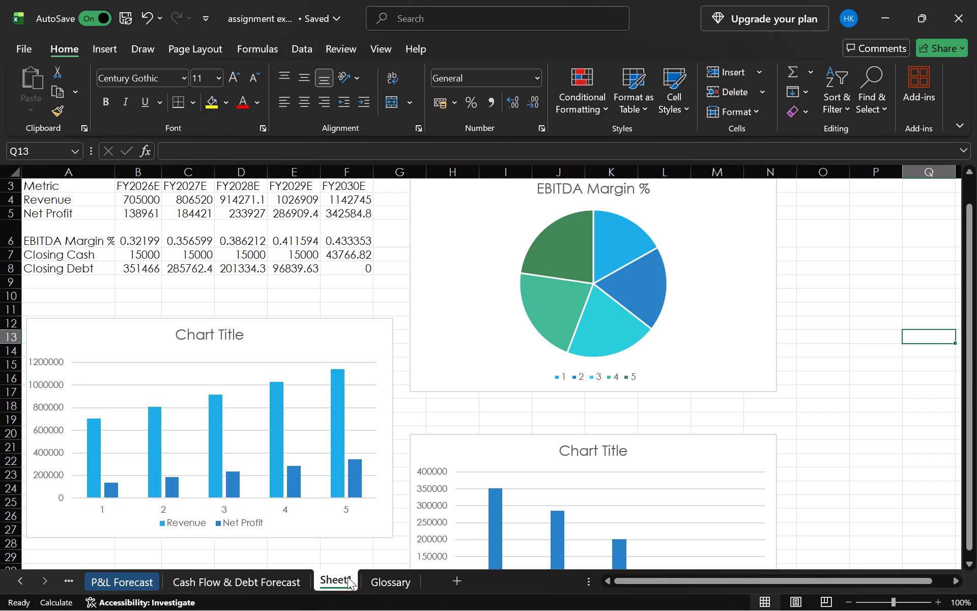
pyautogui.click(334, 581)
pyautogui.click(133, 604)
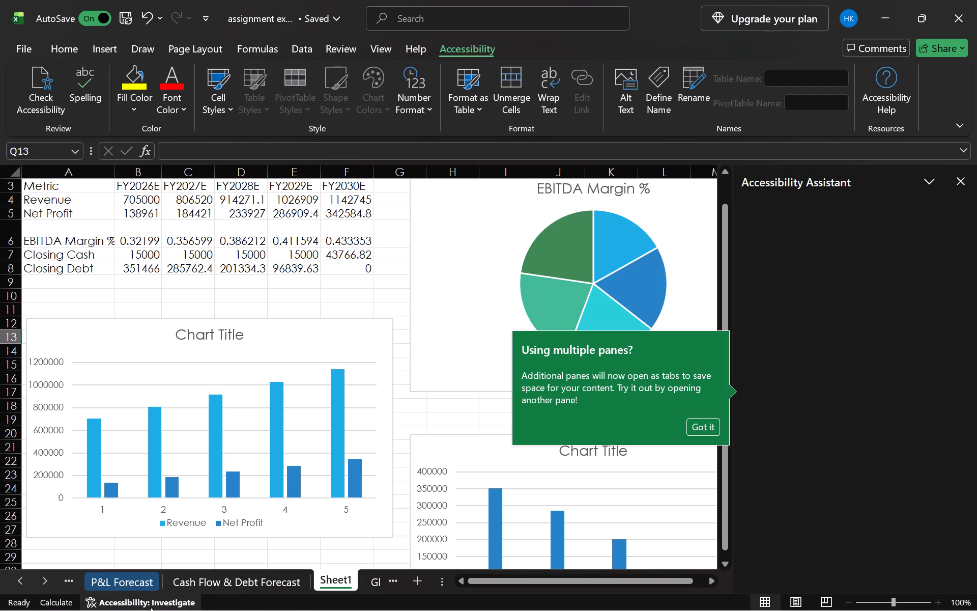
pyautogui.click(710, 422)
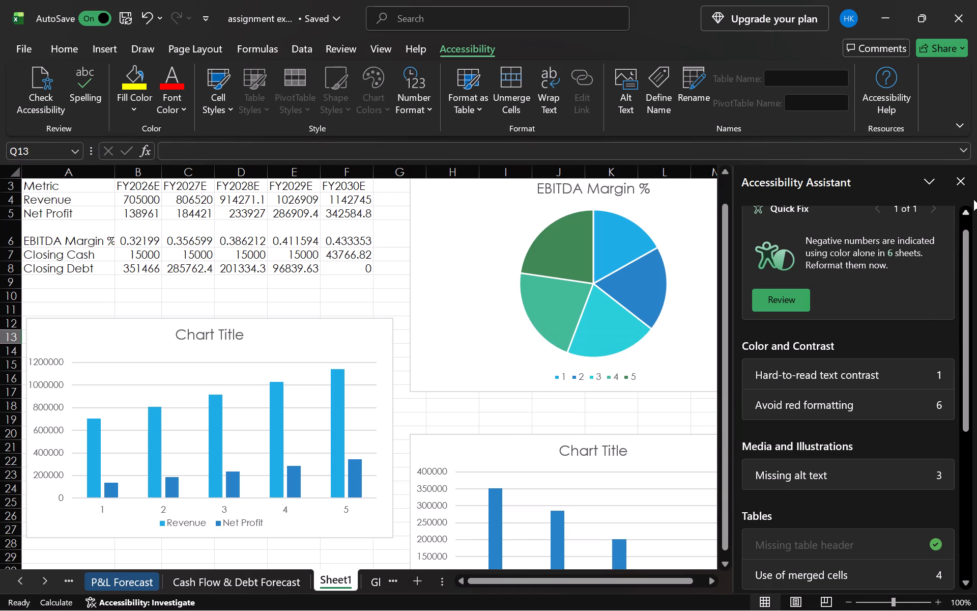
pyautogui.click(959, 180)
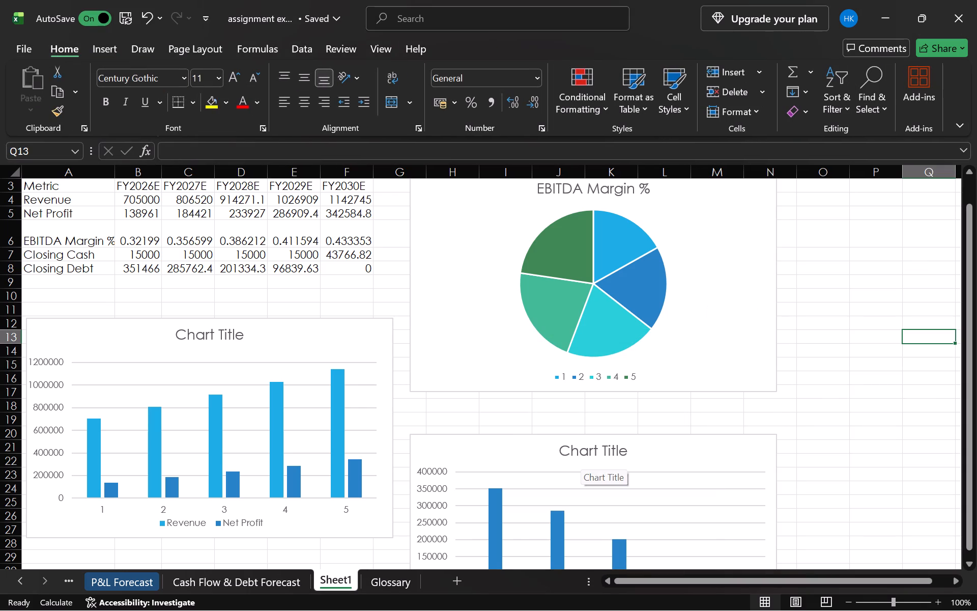
# Rename Sheet1 as "forecast summary" and save the workbook.
pyautogui.rightClick(350, 582)
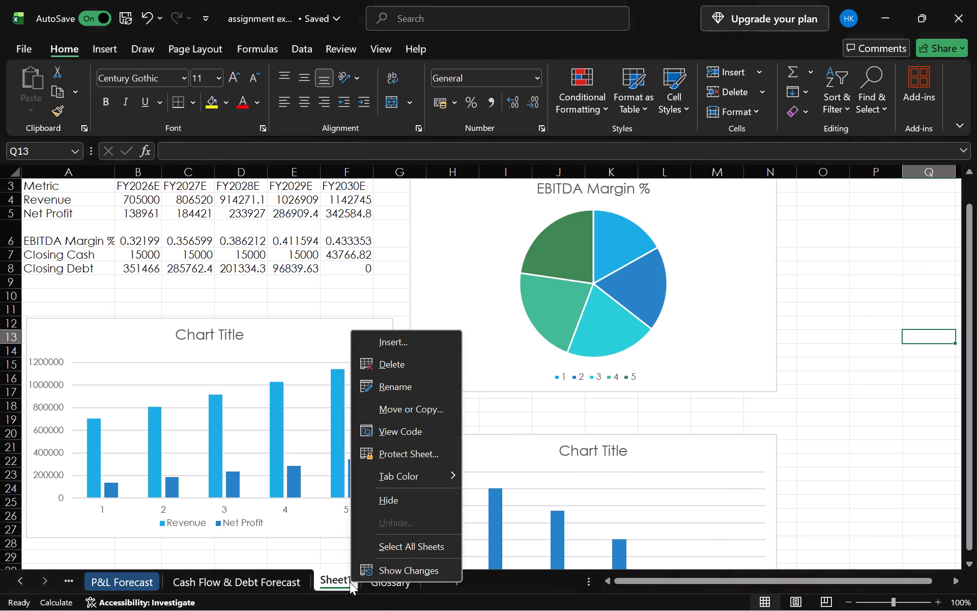
pyautogui.click(403, 381)
pyautogui.press('BackSpace')
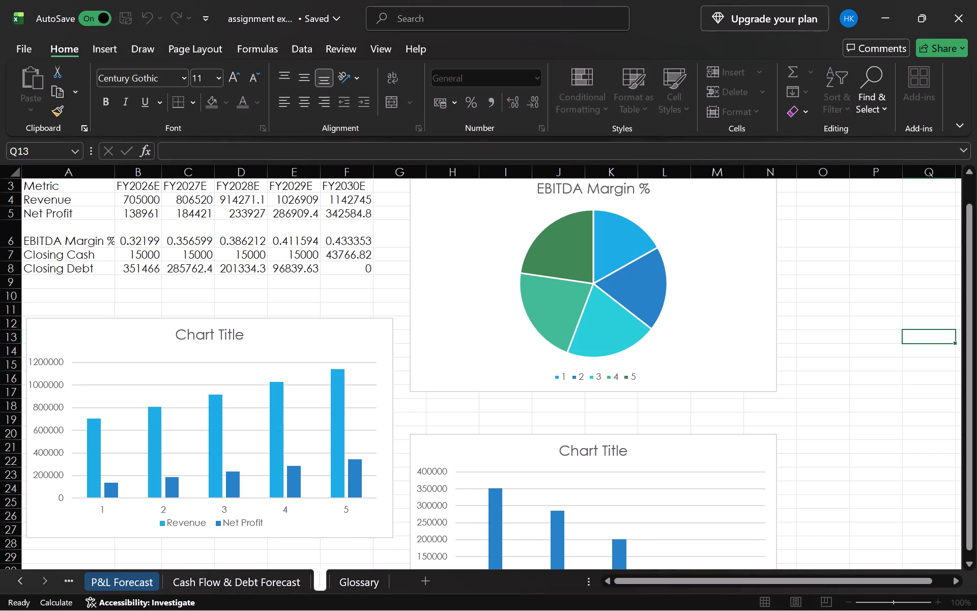
pyautogui.write('fo')
pyautogui.write('re')
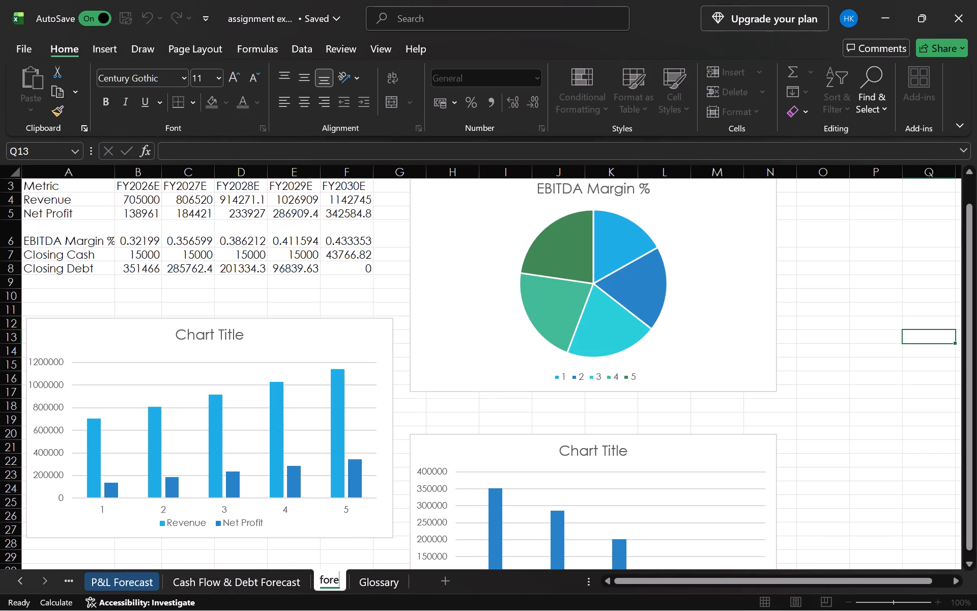
pyautogui.write('cast summary')
pyautogui.press('Return')
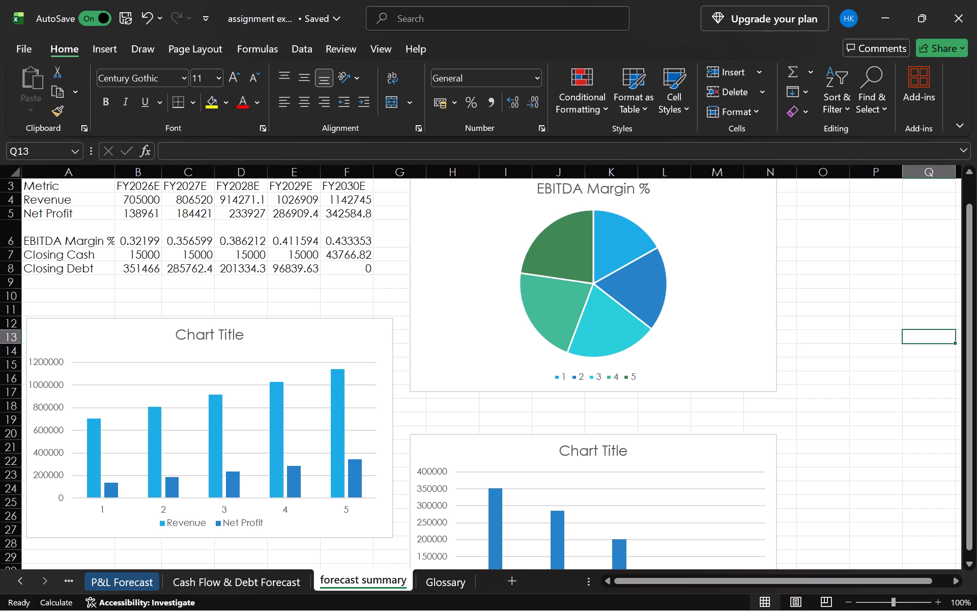
pyautogui.hotkey('ctrl', 's')
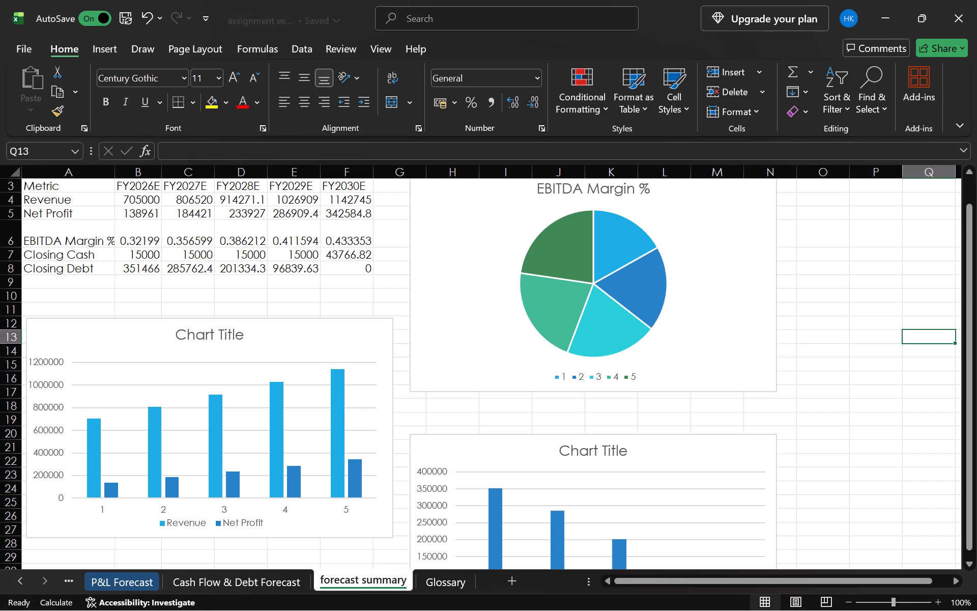
# Apply the Droplet theme to the workbook with the Forecast Summary table, A1:F8, selected.
pyautogui.scroll(1, 465, 367)
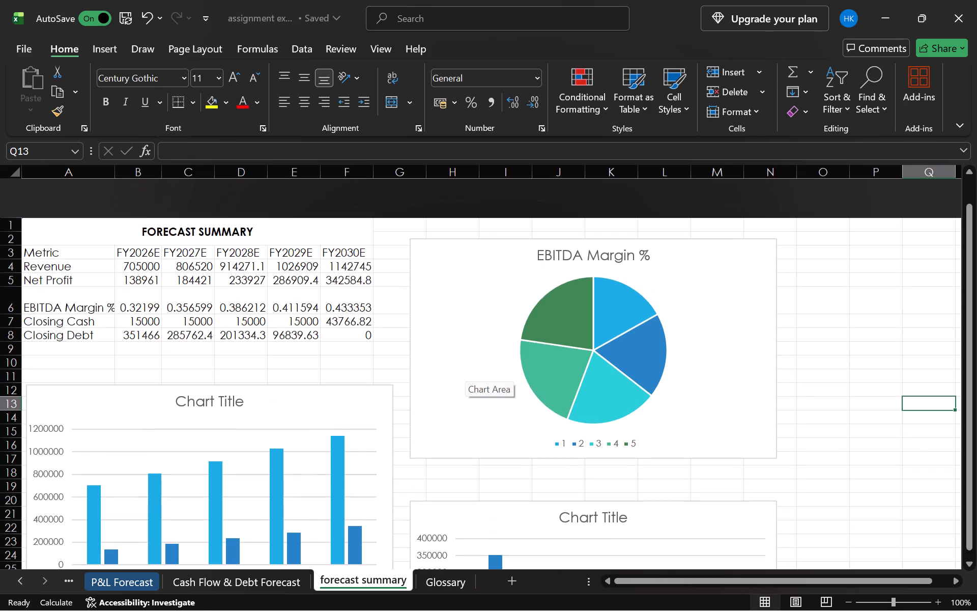
pyautogui.scroll(1, 465, 367)
pyautogui.click(162, 188)
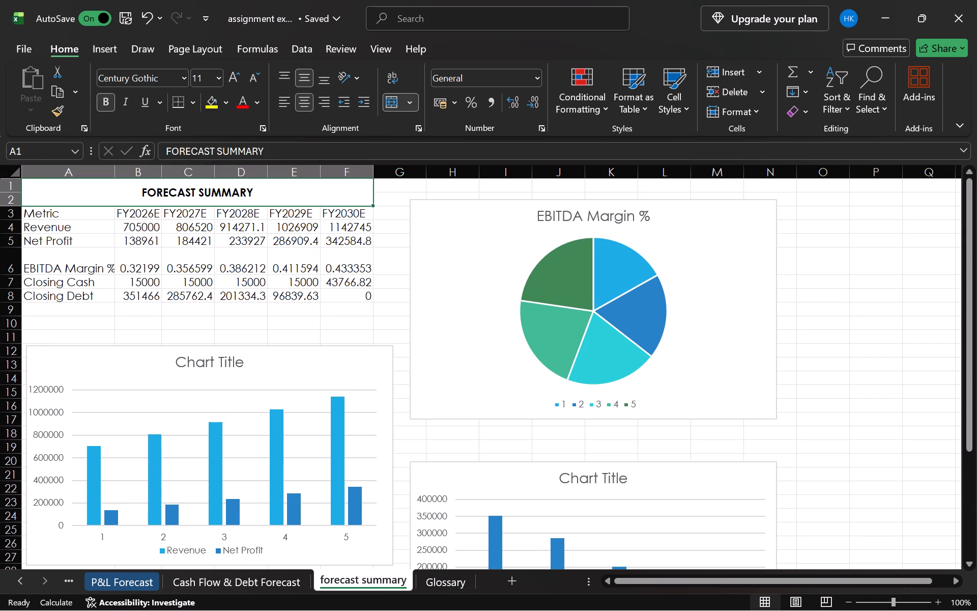
pyautogui.moveTo(158, 193); pyautogui.dragTo(241, 262)
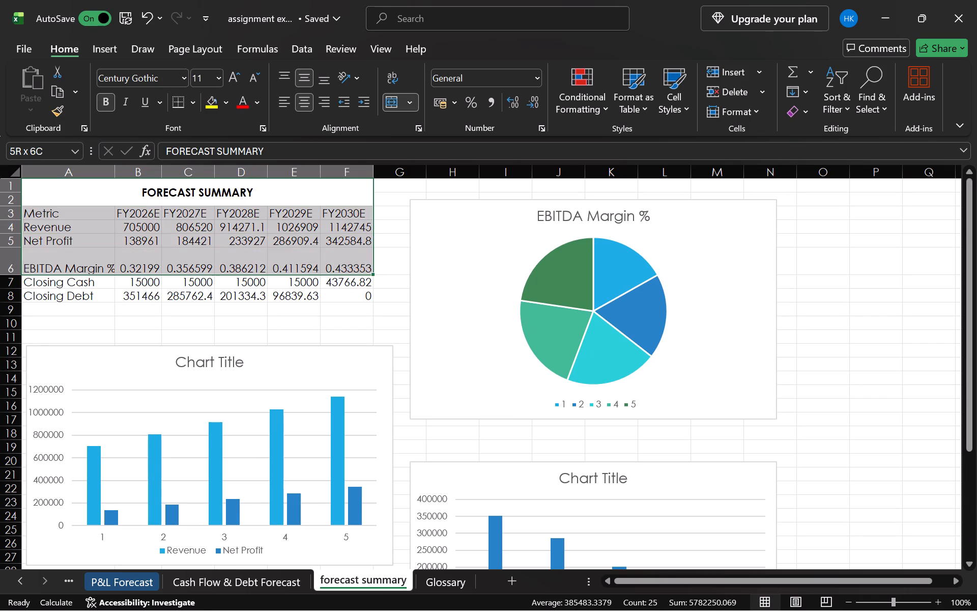
pyautogui.moveTo(241, 262); pyautogui.dragTo(249, 297)
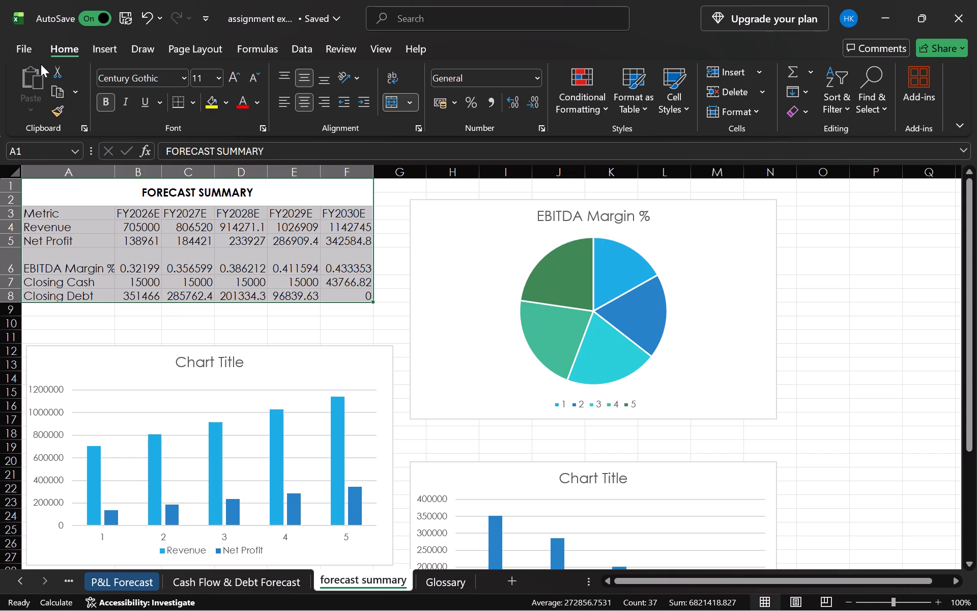
pyautogui.click(98, 50)
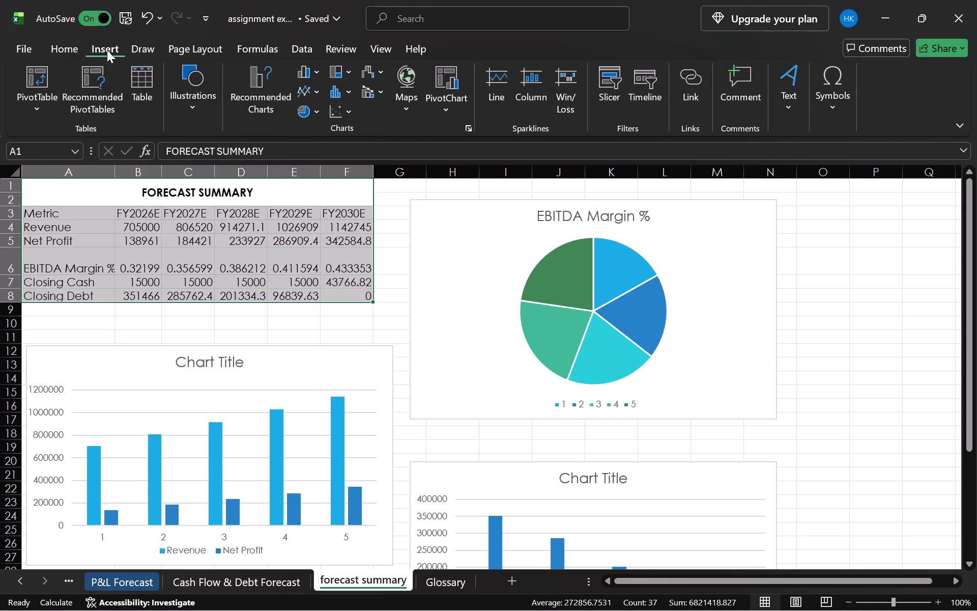
pyautogui.click(187, 47)
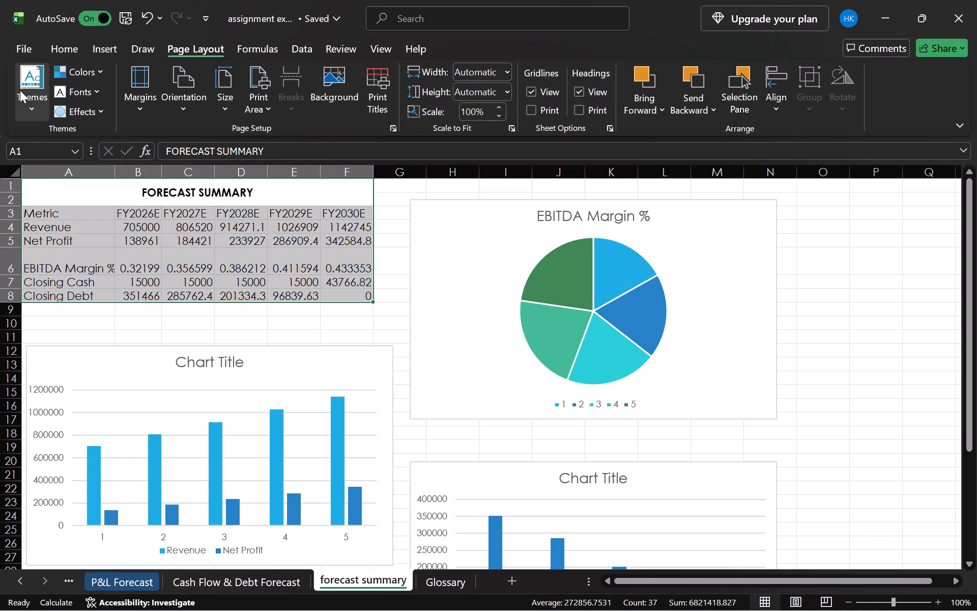
pyautogui.click(32, 79)
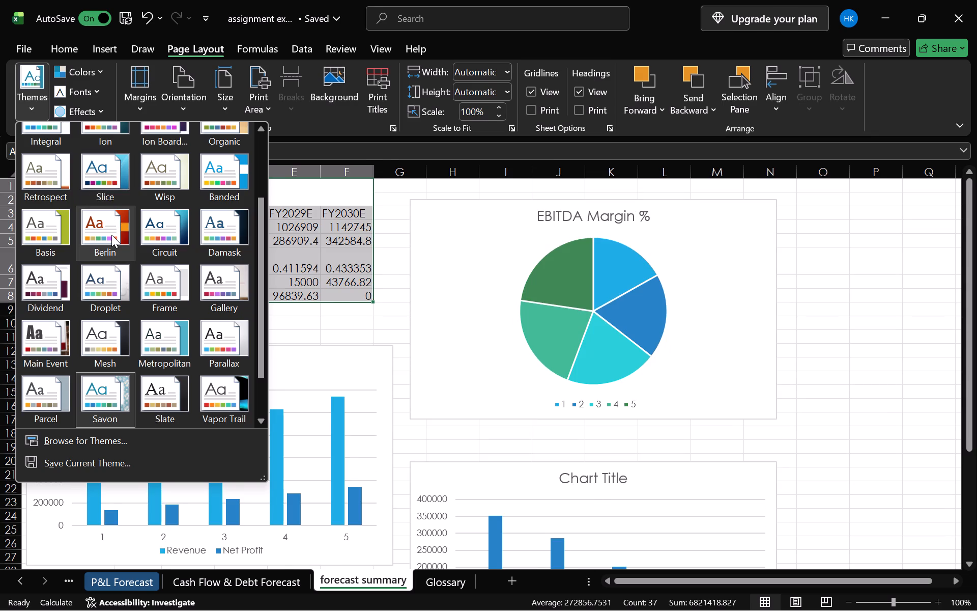
pyautogui.click(121, 286)
# Delete the EBITDA Margin % pie chart from the forecast summary sheet.
pyautogui.click(561, 310)
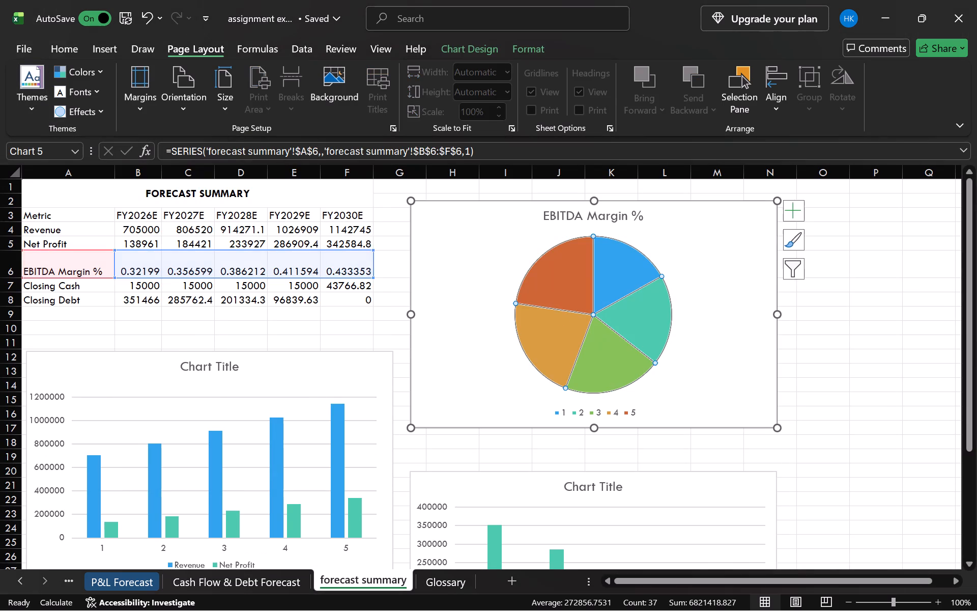
pyautogui.click(602, 345)
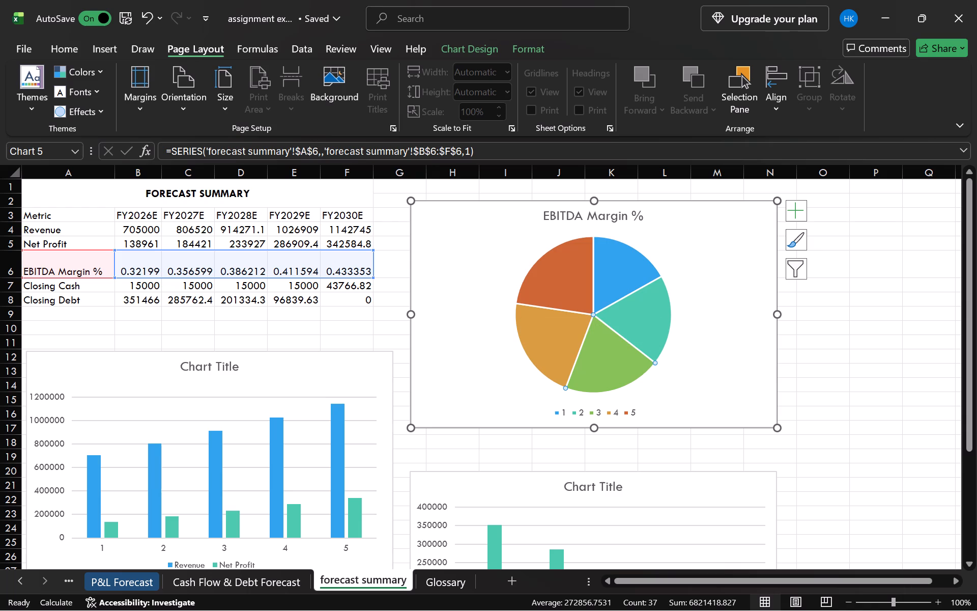
pyautogui.click(645, 345)
pyautogui.click(596, 319)
pyautogui.press('Delete')
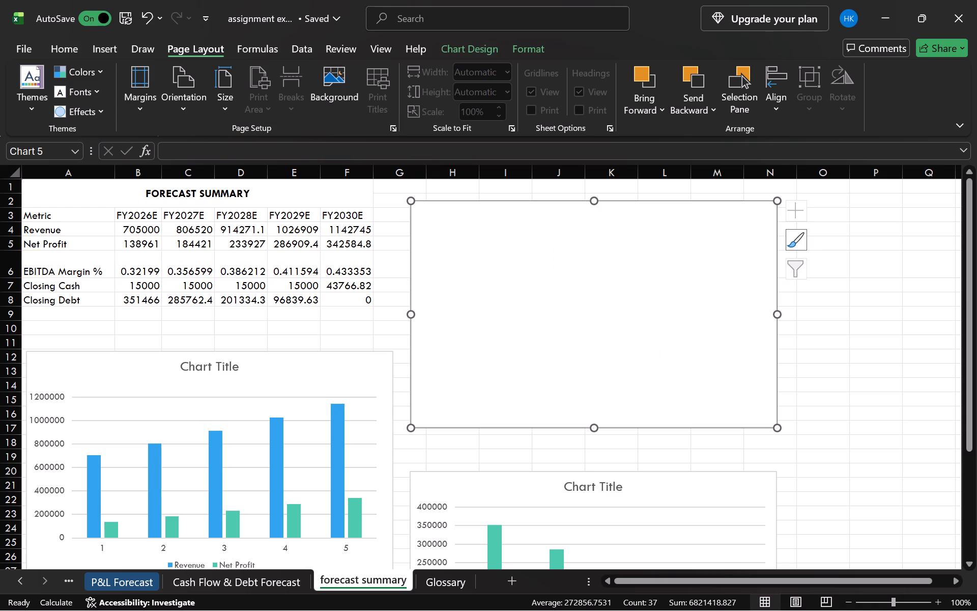
pyautogui.press('Delete')
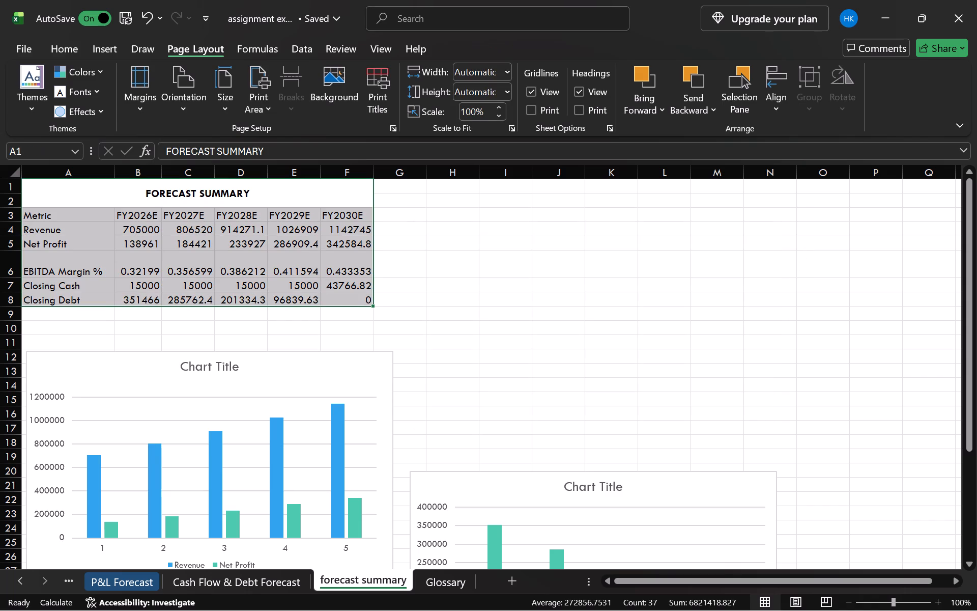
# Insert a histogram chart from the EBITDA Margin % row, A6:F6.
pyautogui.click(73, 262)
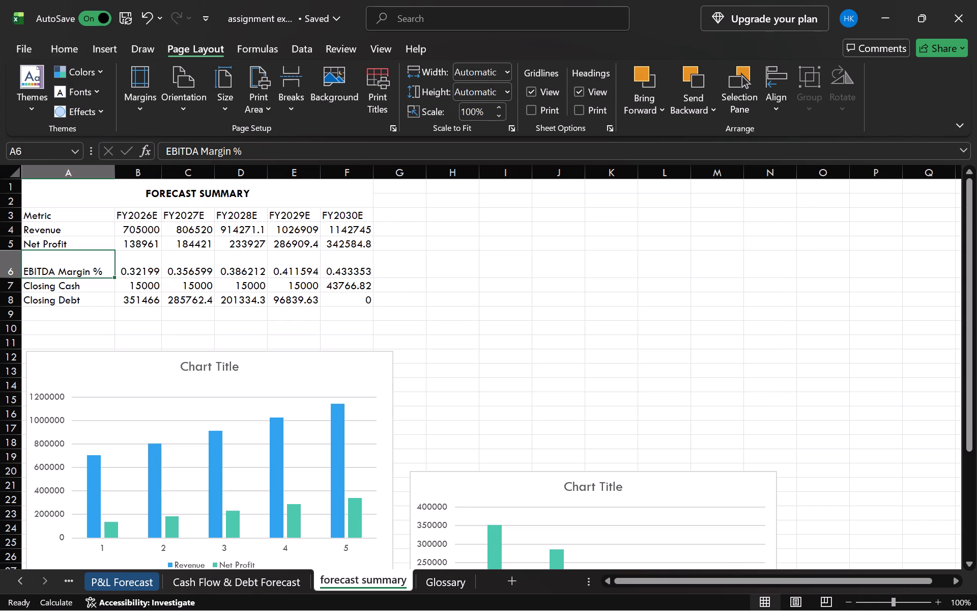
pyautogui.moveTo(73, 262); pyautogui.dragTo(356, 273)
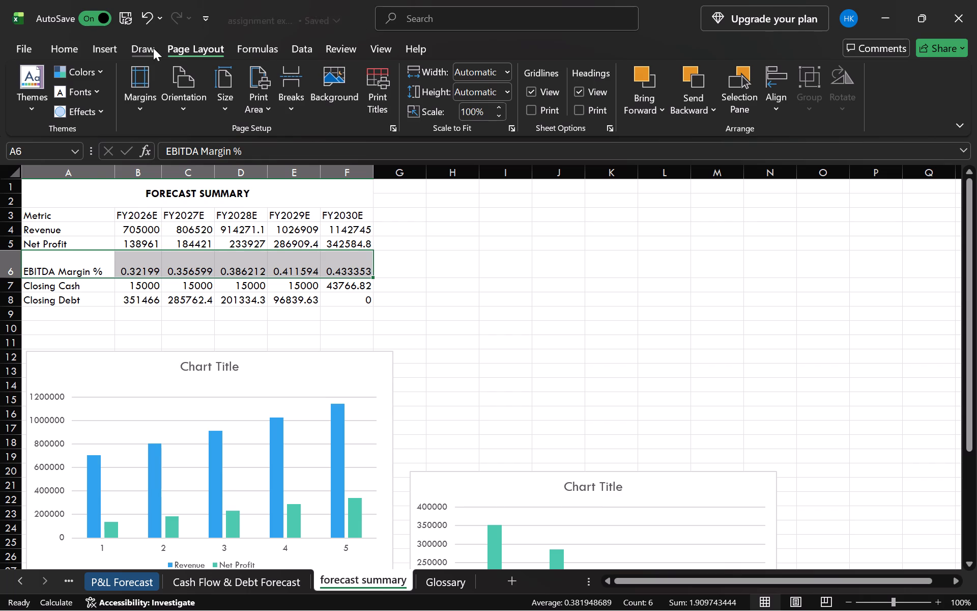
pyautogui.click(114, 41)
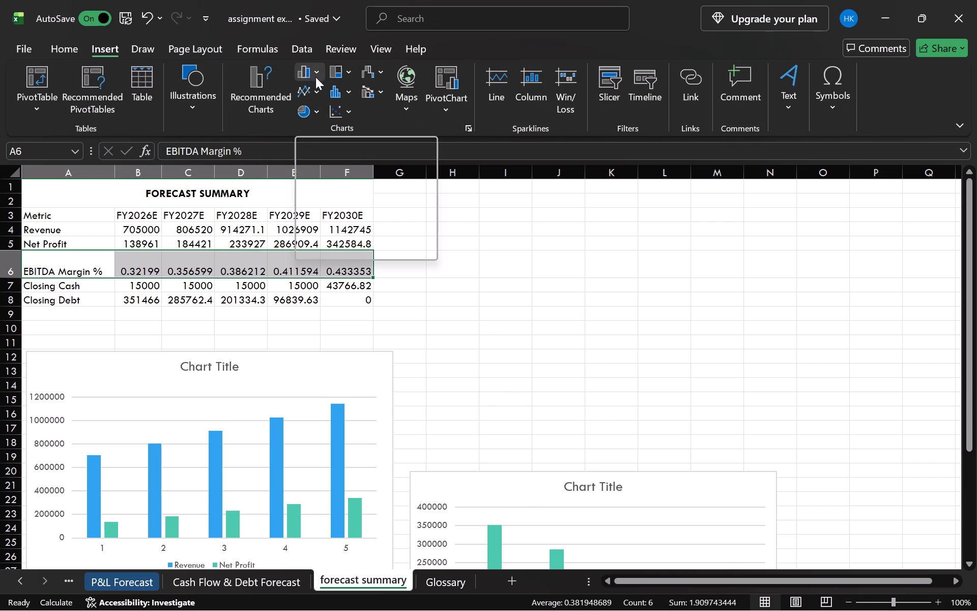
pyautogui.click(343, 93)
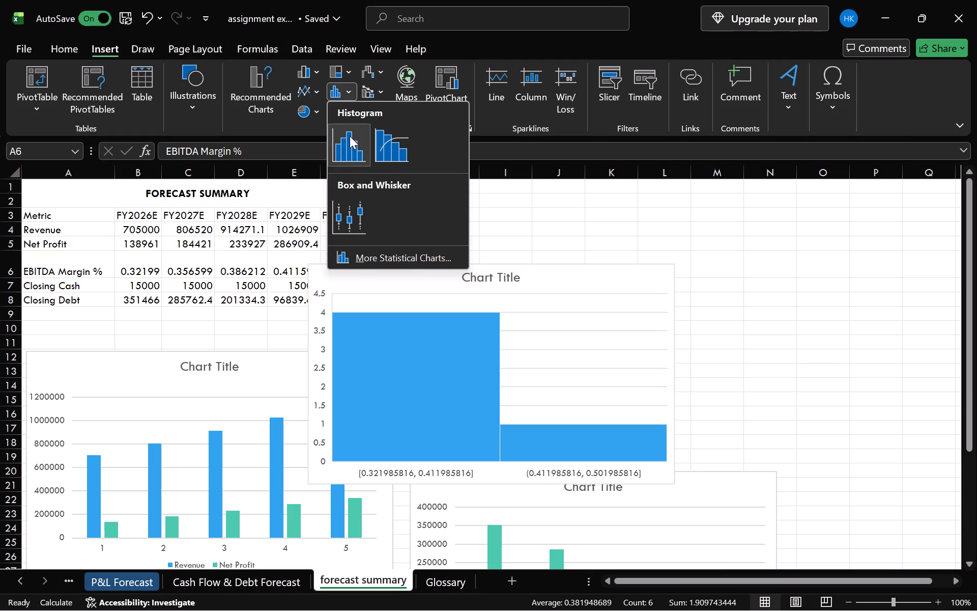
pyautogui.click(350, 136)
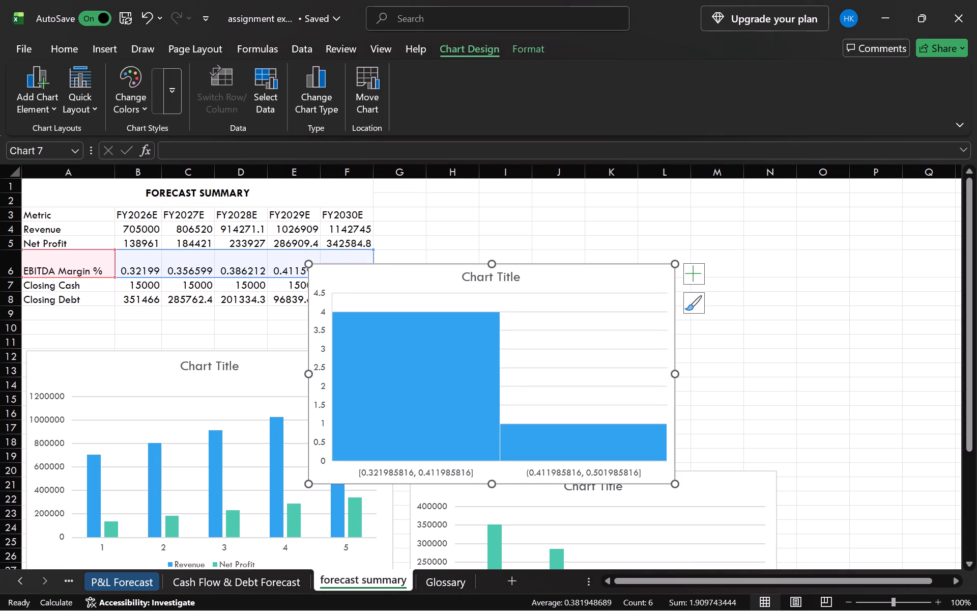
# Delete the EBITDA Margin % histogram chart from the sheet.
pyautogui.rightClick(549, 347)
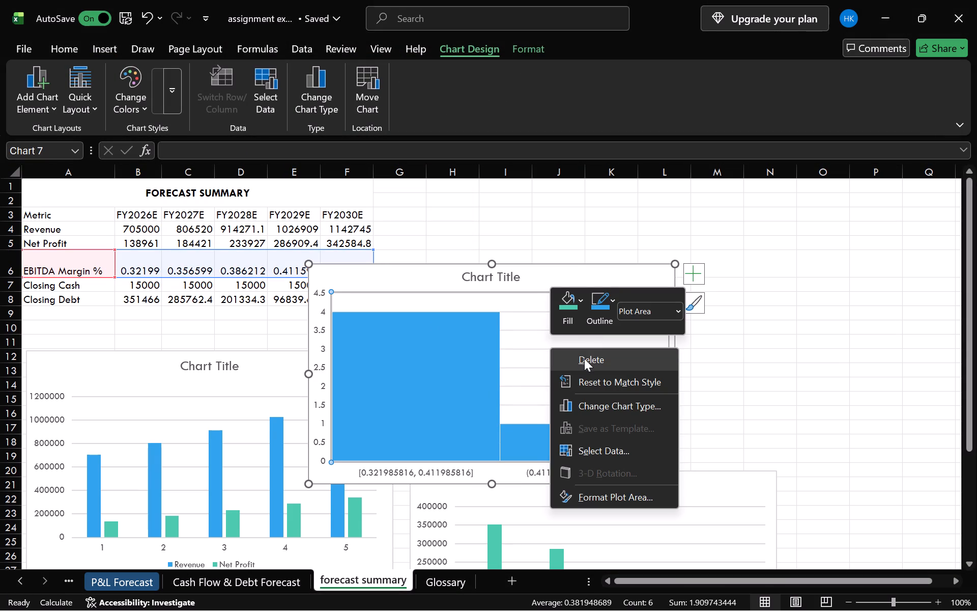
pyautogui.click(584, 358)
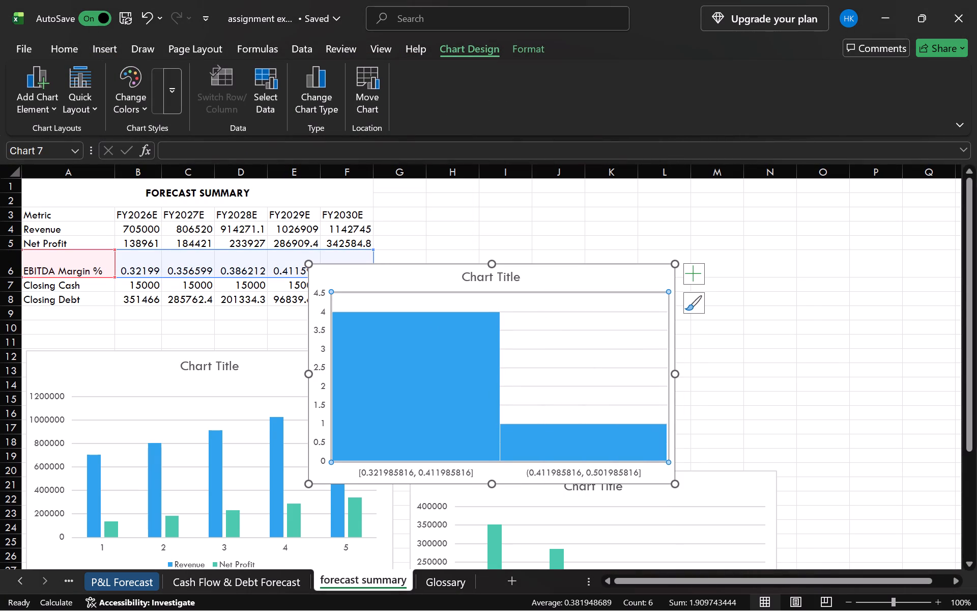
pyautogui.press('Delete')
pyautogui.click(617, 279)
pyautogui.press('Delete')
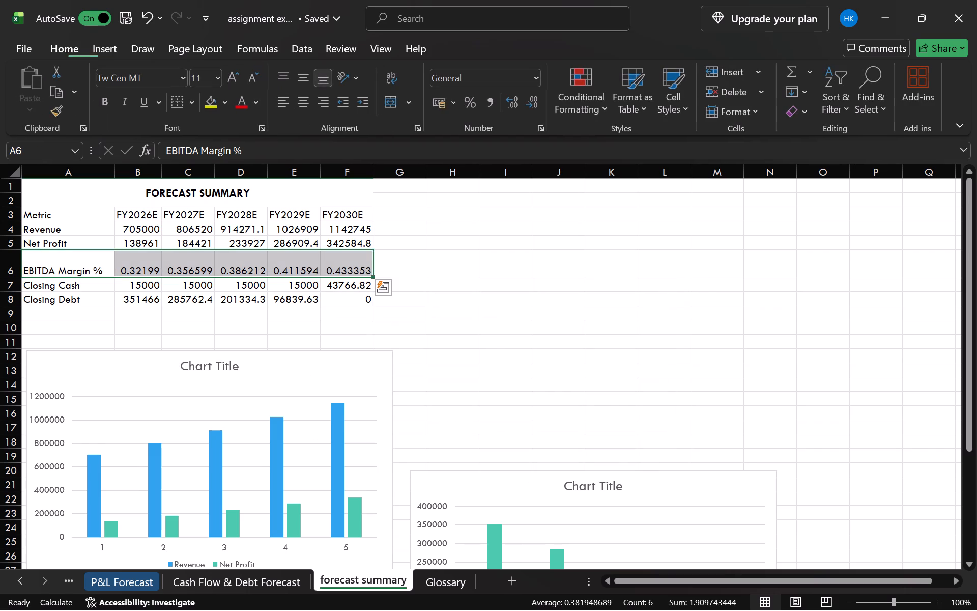
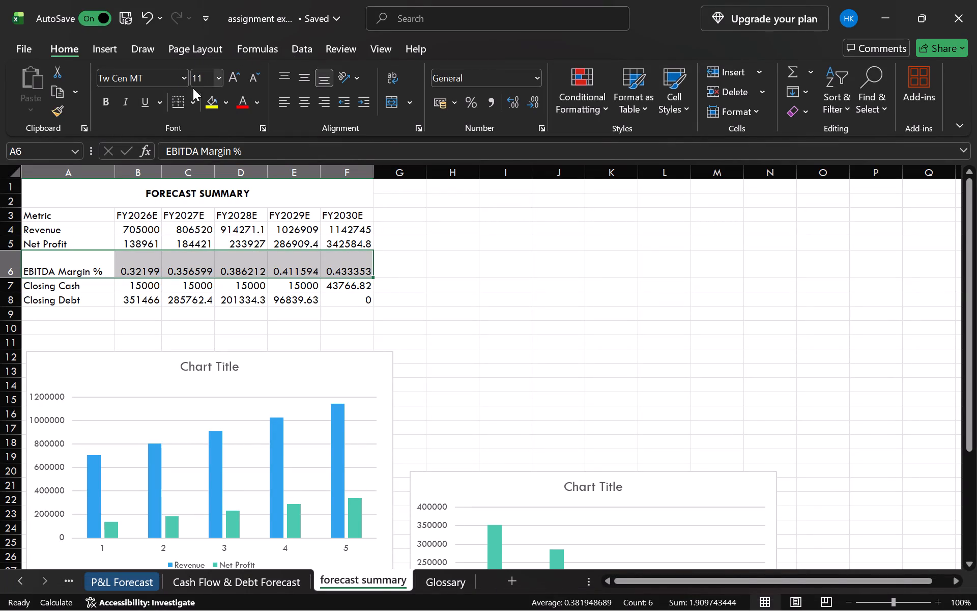
# Insert a 3-D pie chart from the EBITDA Margin % row, A6:F6.
pyautogui.click(94, 42)
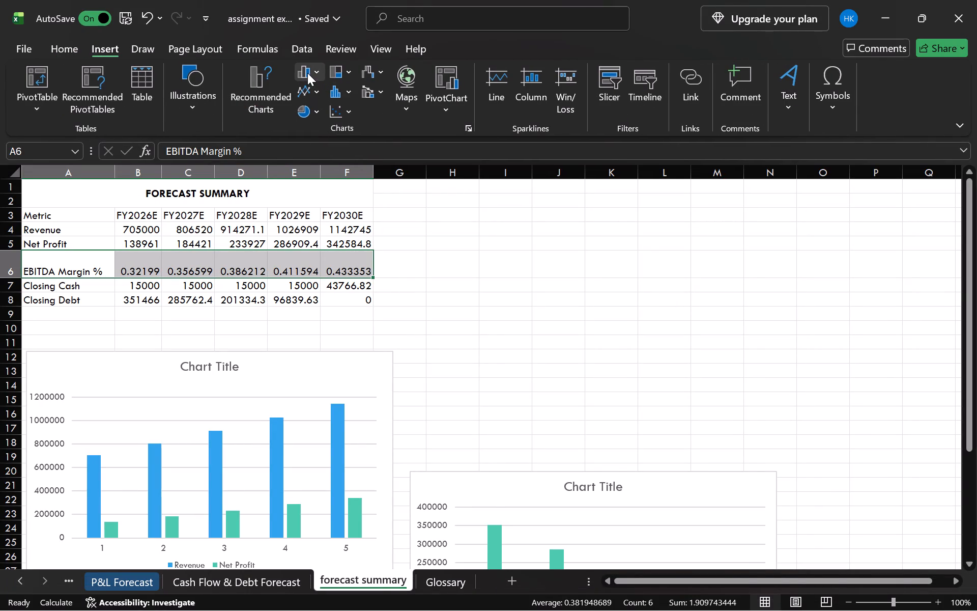
pyautogui.click(303, 110)
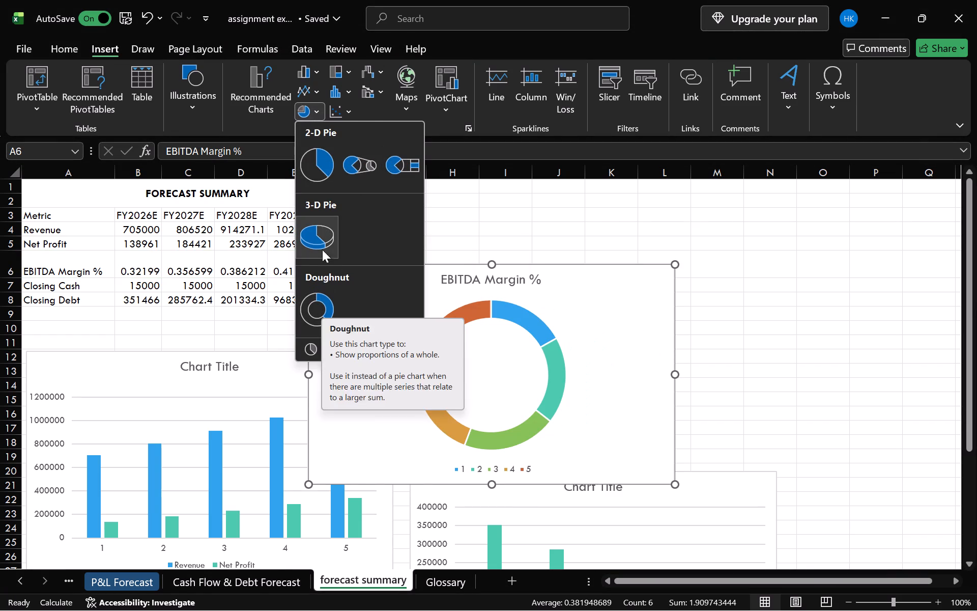
pyautogui.click(318, 236)
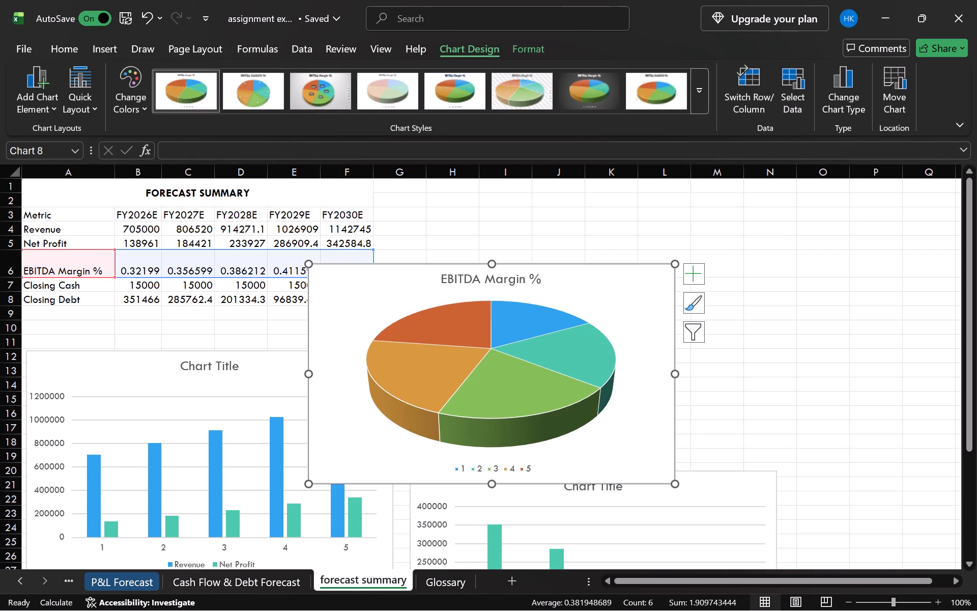
# Move the EBITDA Margin % pie chart beside the summary table, over about H3:N18, clear of the other two charts.
pyautogui.moveTo(495, 339); pyautogui.dragTo(506, 345)
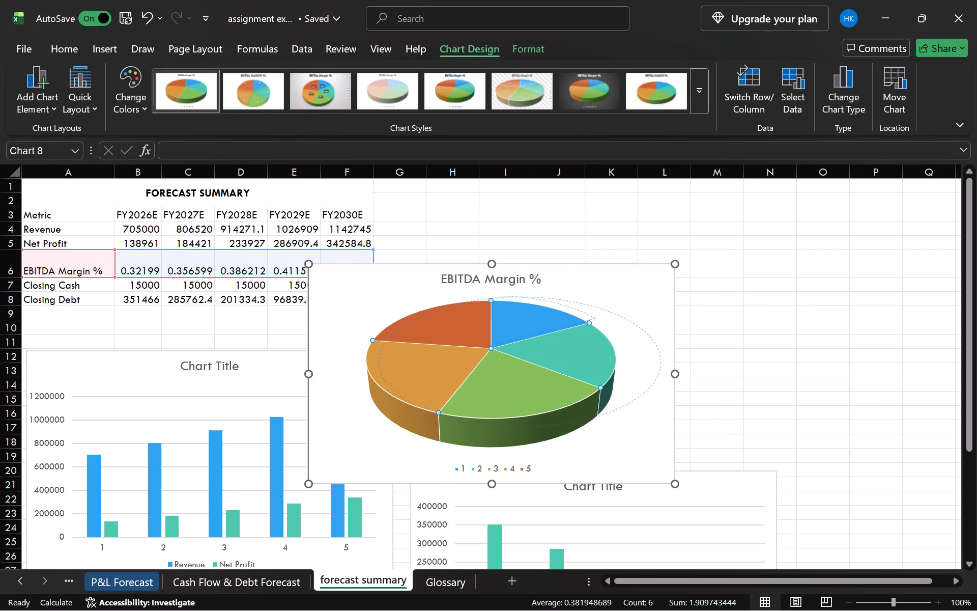
pyautogui.moveTo(506, 345); pyautogui.dragTo(491, 354)
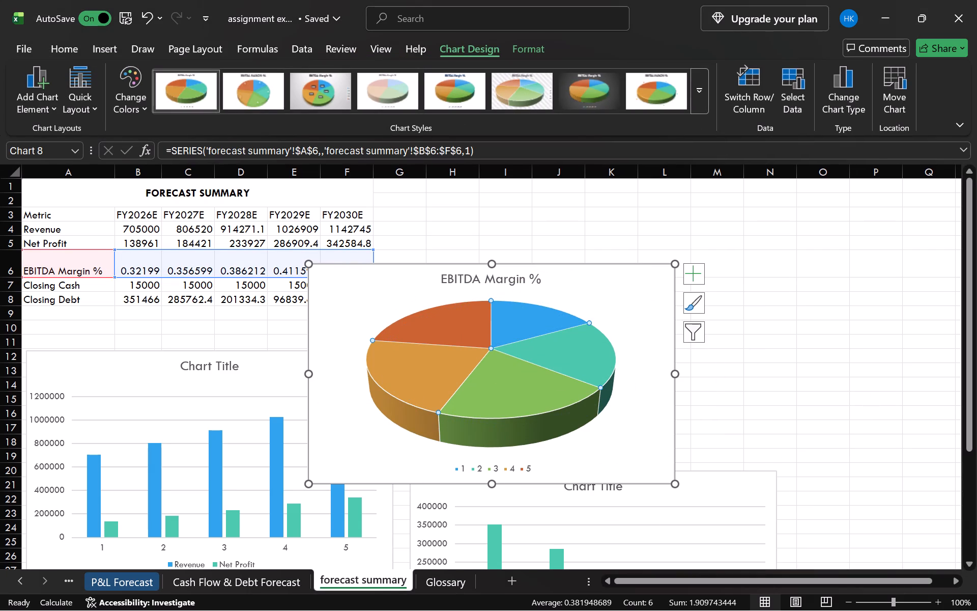
pyautogui.click(588, 289)
pyautogui.moveTo(588, 289); pyautogui.dragTo(652, 255)
pyautogui.click(631, 284)
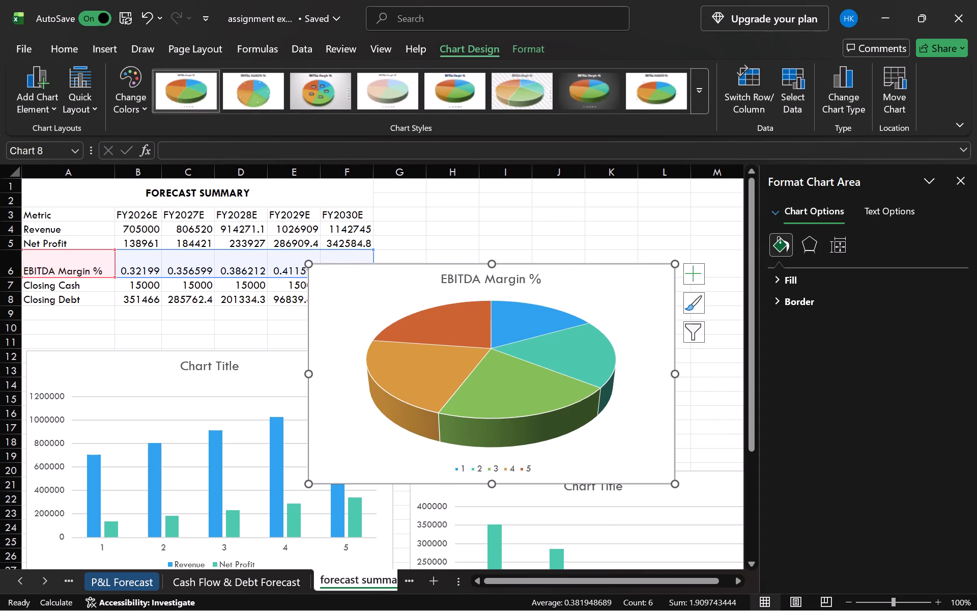
pyautogui.moveTo(631, 284); pyautogui.dragTo(662, 244)
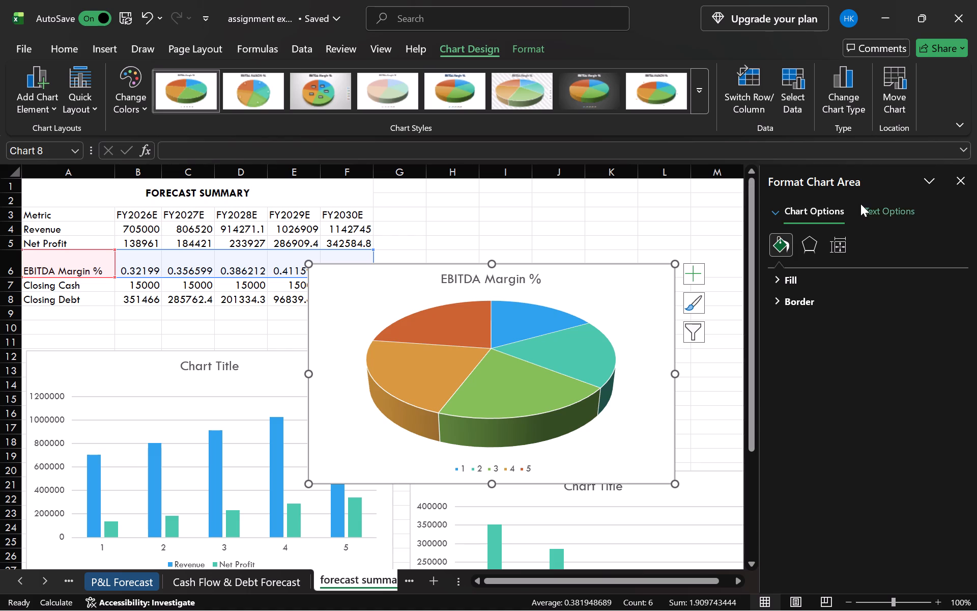
pyautogui.moveTo(953, 182); pyautogui.dragTo(923, 211)
pyautogui.moveTo(923, 211); pyautogui.dragTo(966, 181)
pyautogui.click(966, 181)
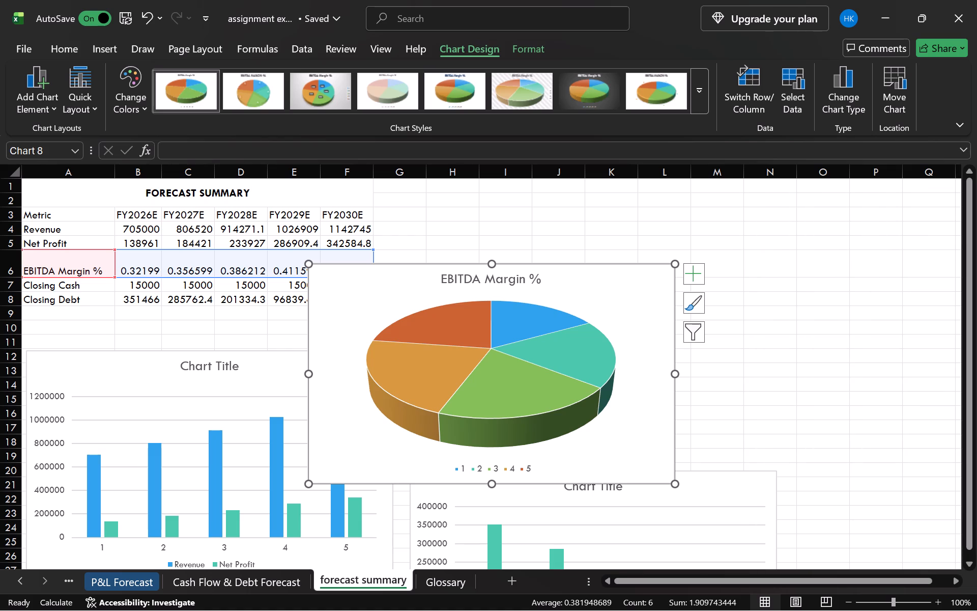
pyautogui.click(671, 300)
pyautogui.moveTo(671, 300); pyautogui.dragTo(769, 252)
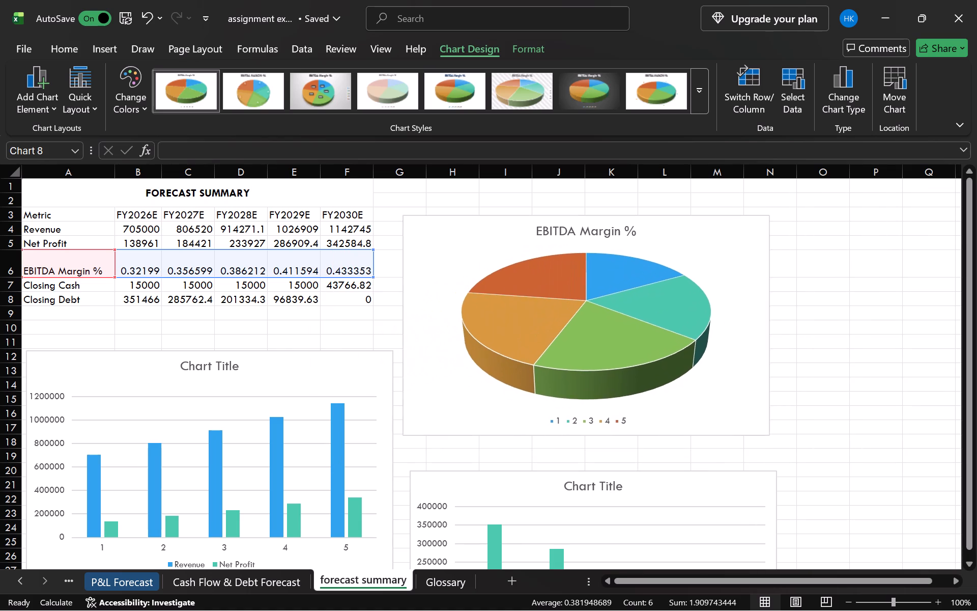
pyautogui.moveTo(769, 252); pyautogui.dragTo(785, 251)
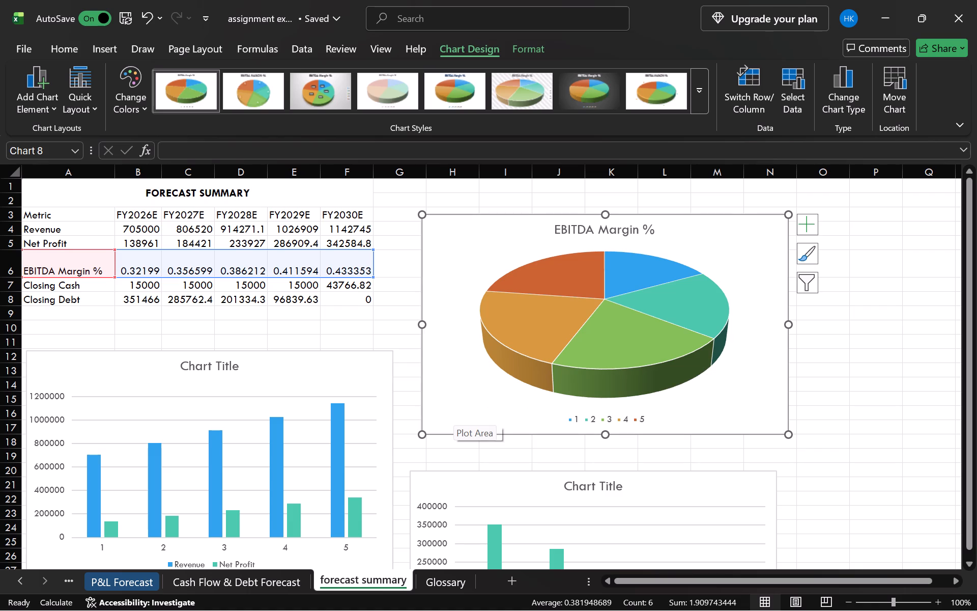
# Save the assignment excel 2 workbook and close it.
pyautogui.hotkey('ctrl', 's')
pyautogui.hotkey('ctrl', 's')
pyautogui.hotkey('ctrl', 's')
pyautogui.hotkey('ctrl', 's')
pyautogui.click(964, 3)
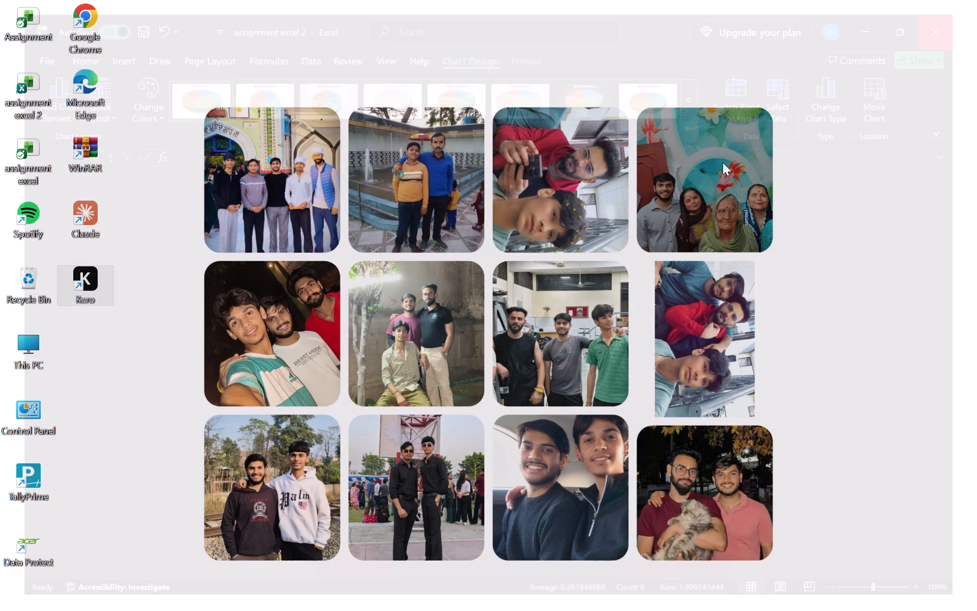
# Switch to Edge, submit assignment excel 2.xlsx as the completed Forecast Summary workbook, and continue to the Example Answer page.
pyautogui.click(537, 229)
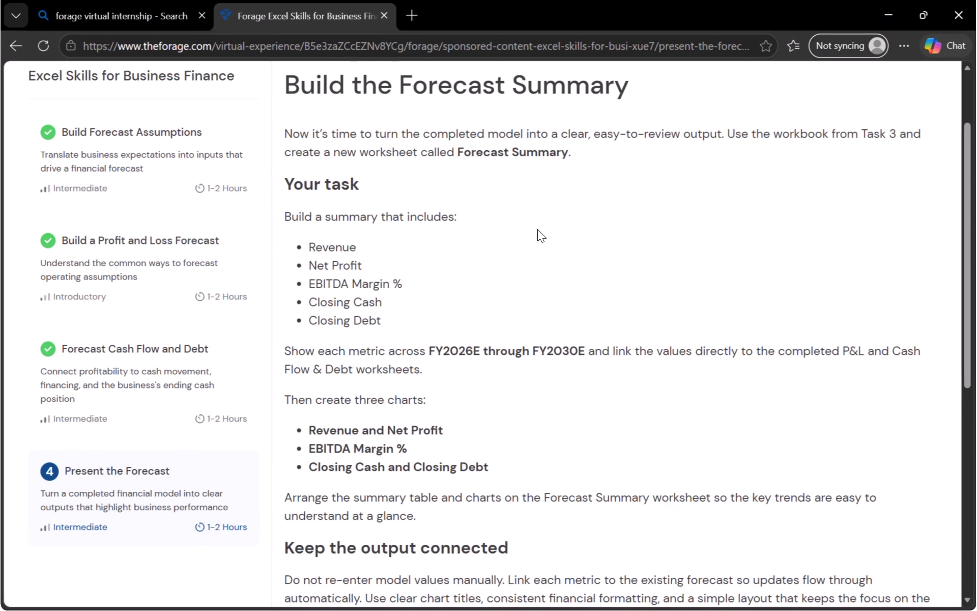
pyautogui.scroll(-4, 522, 362)
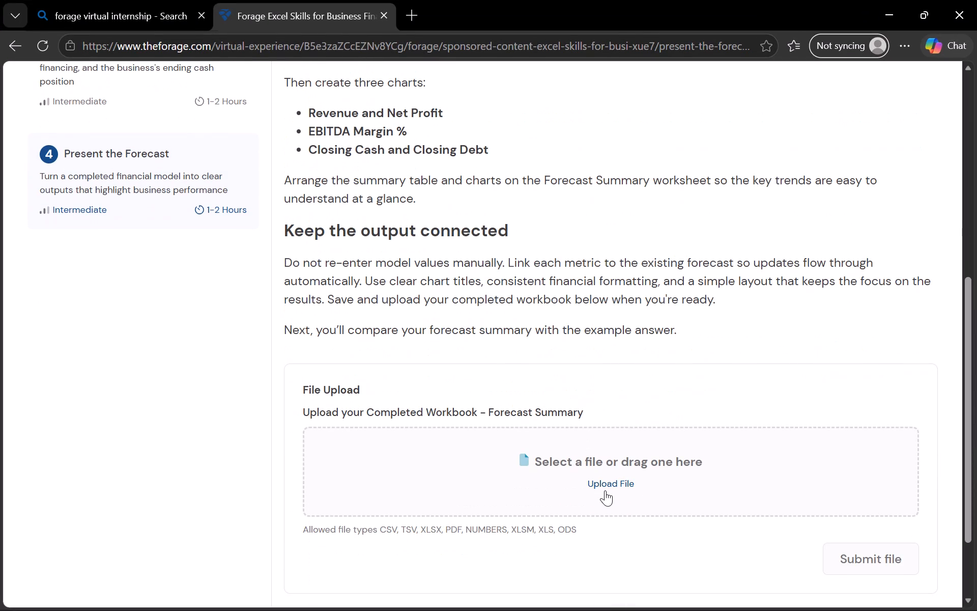
pyautogui.click(606, 484)
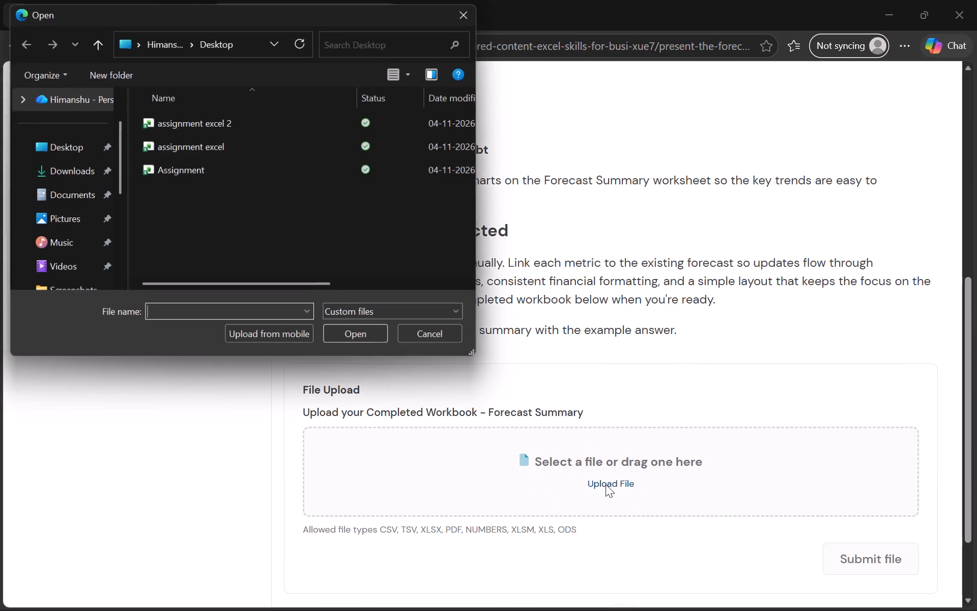
pyautogui.click(263, 117)
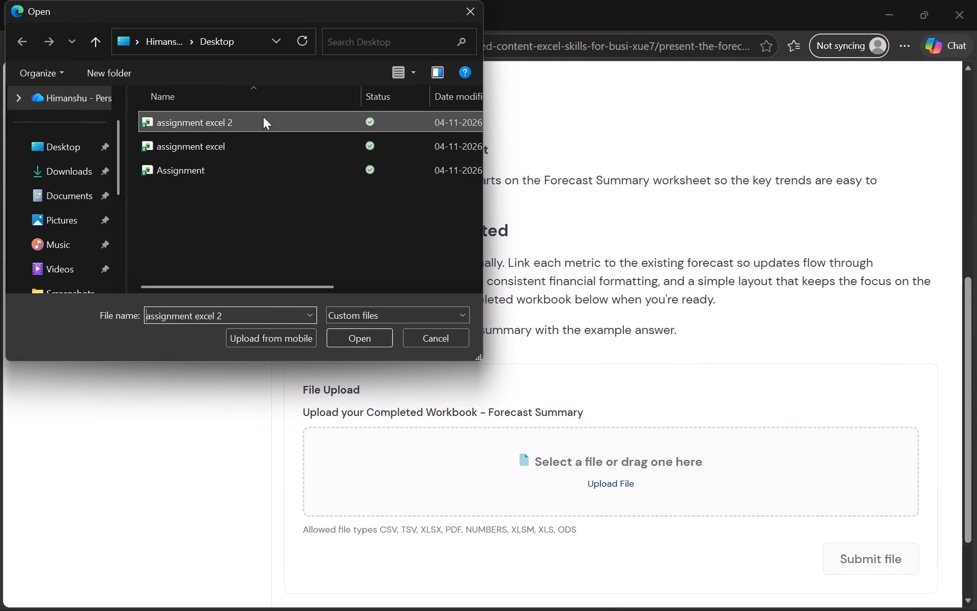
pyautogui.click(367, 342)
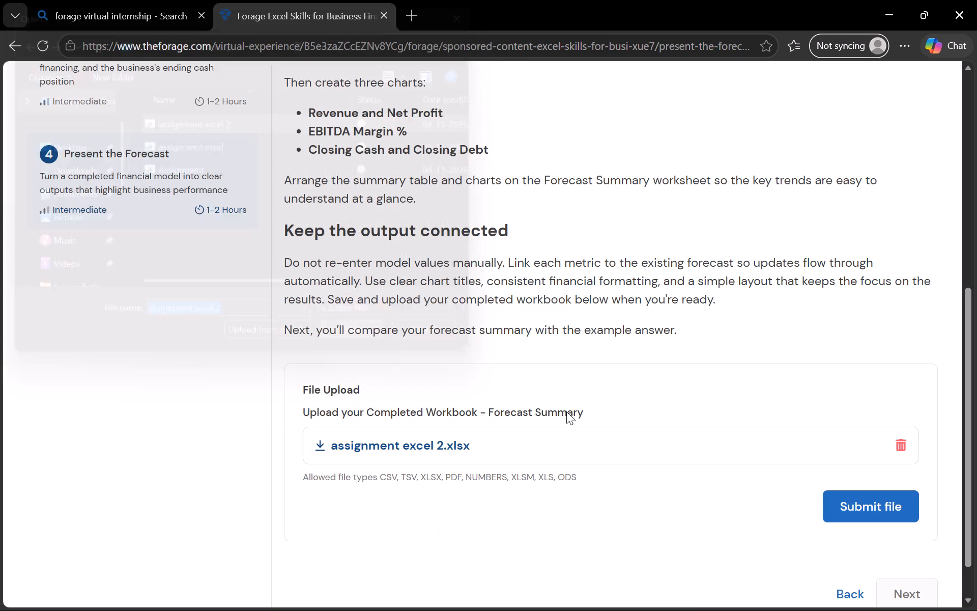
pyautogui.click(837, 494)
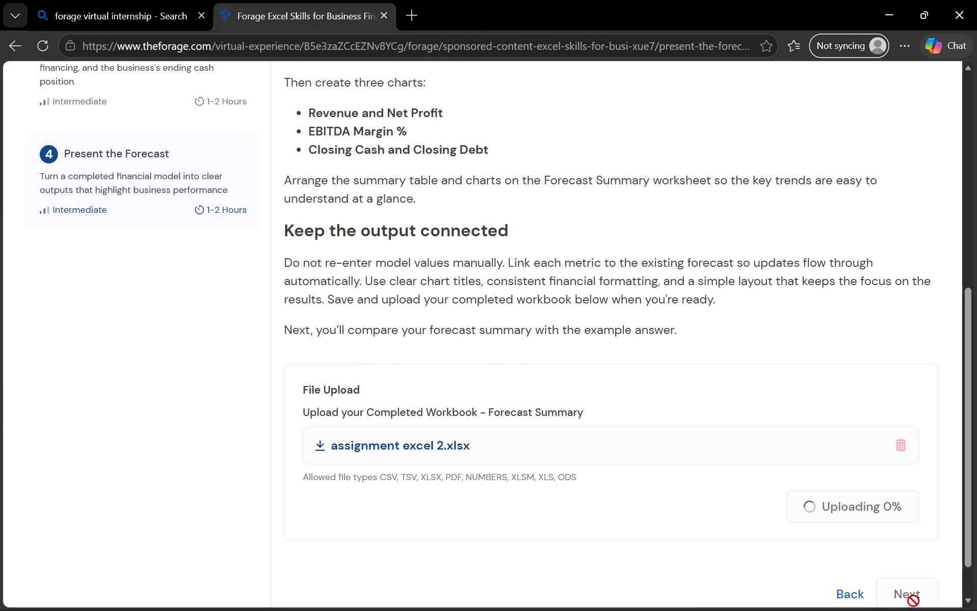
pyautogui.scroll(-1, 915, 563)
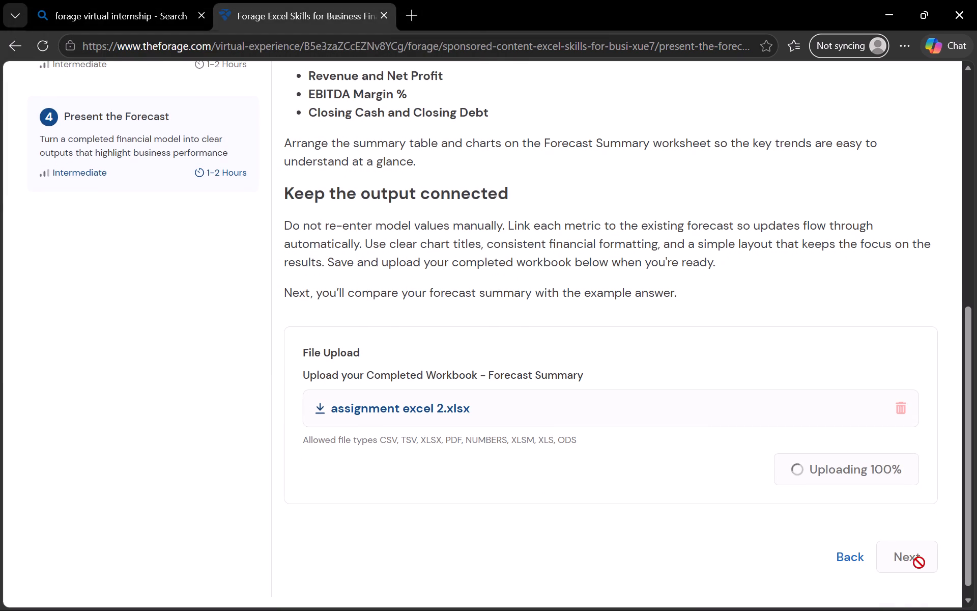
pyautogui.click(904, 570)
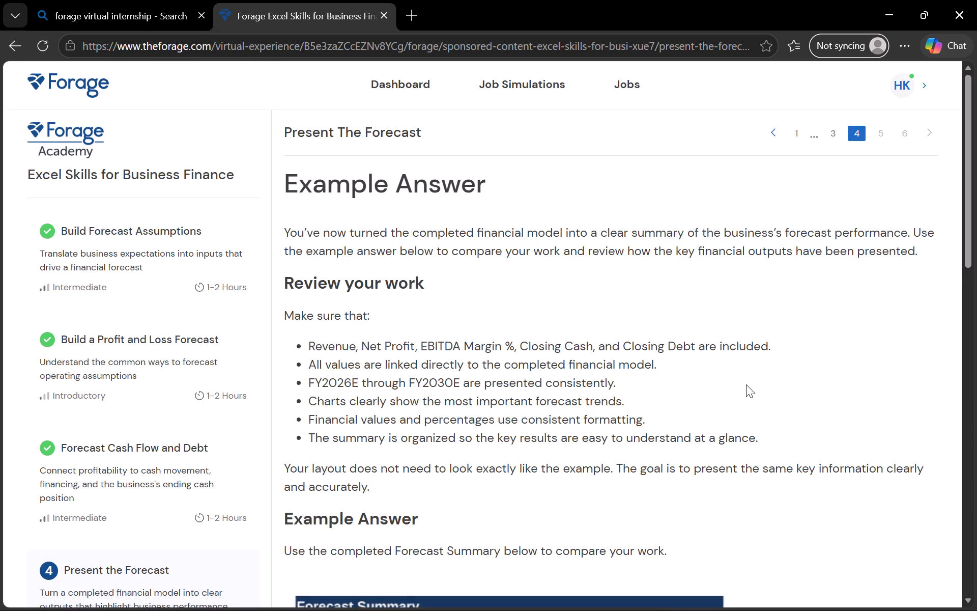
# Examine the example Forecast Summary's key outputs table and trend charts to compare them with the submitted work.
pyautogui.scroll(-3, 747, 383)
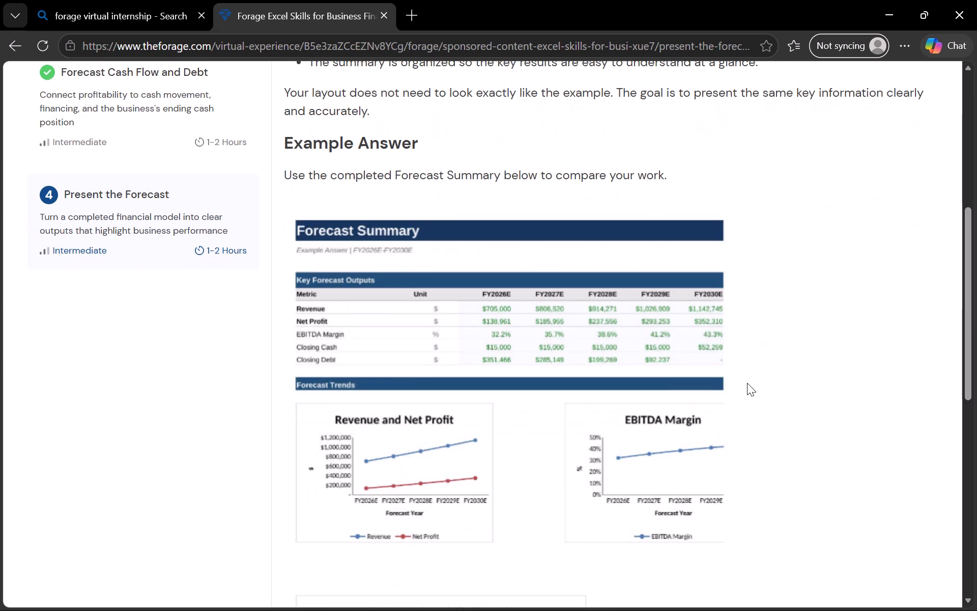
pyautogui.scroll(-2, 747, 383)
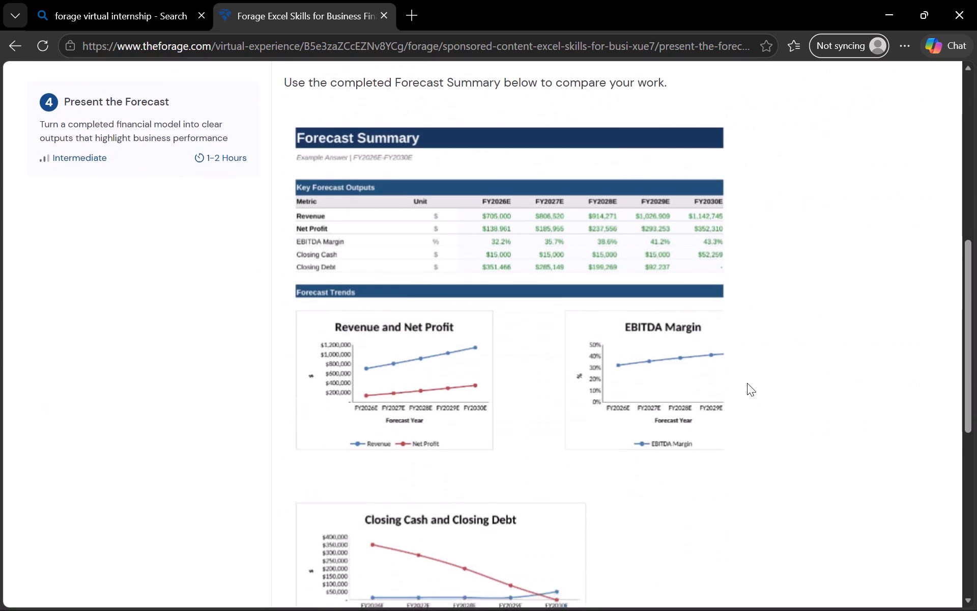
pyautogui.scroll(-1, 747, 383)
pyautogui.scroll(2, 747, 383)
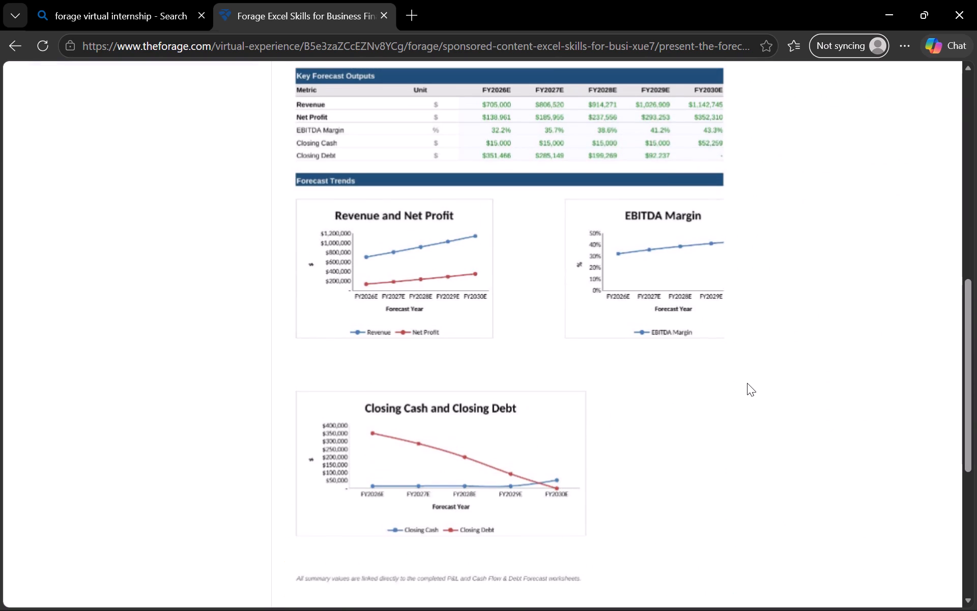
pyautogui.scroll(-2, 747, 383)
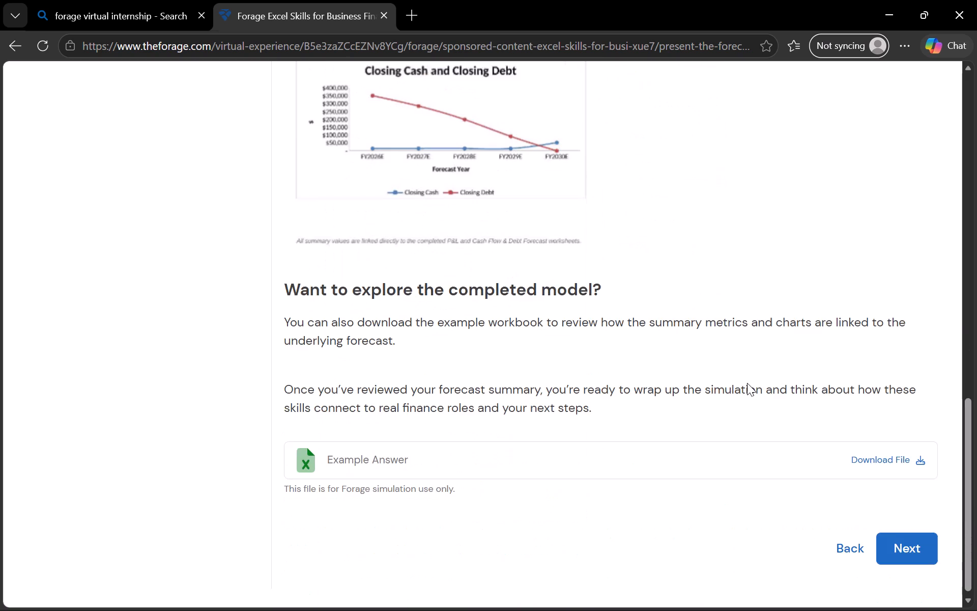
pyautogui.scroll(-1, 747, 383)
# Continue to the Take Your Financial Modeling Skills Further page and review its suggested next challenges.
pyautogui.click(898, 532)
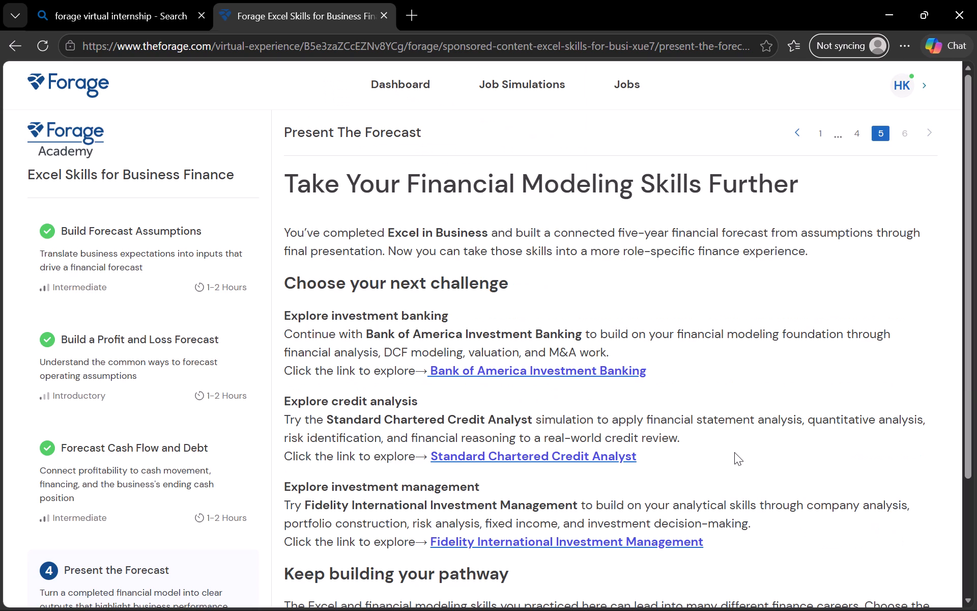
pyautogui.scroll(-2, 734, 452)
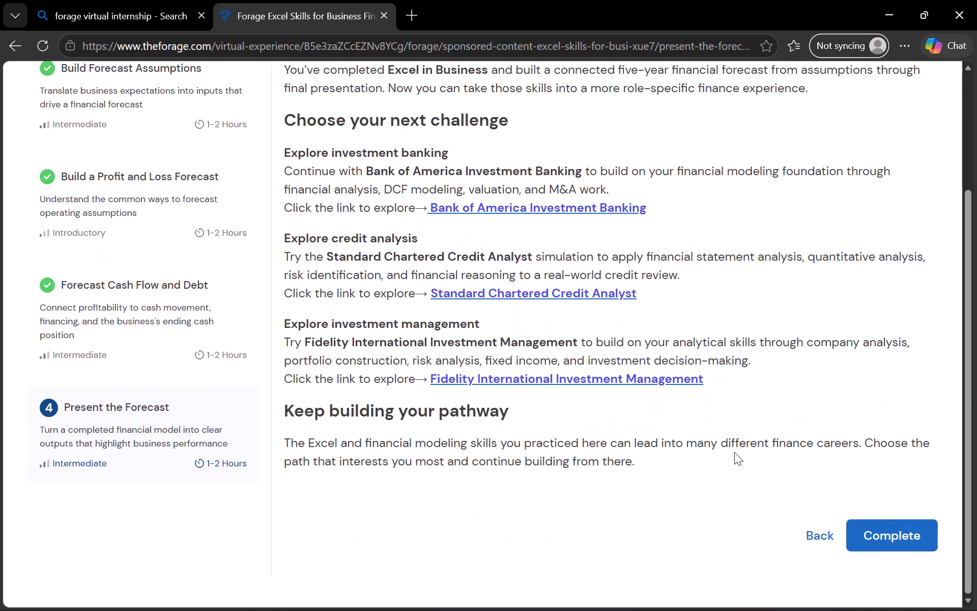
pyautogui.scroll(-1, 734, 452)
pyautogui.scroll(1, 734, 452)
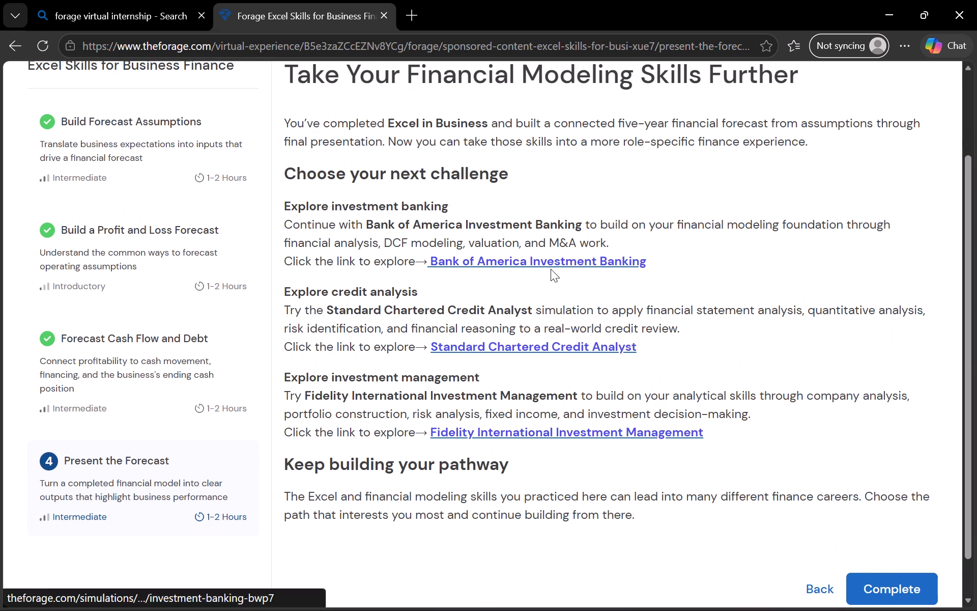
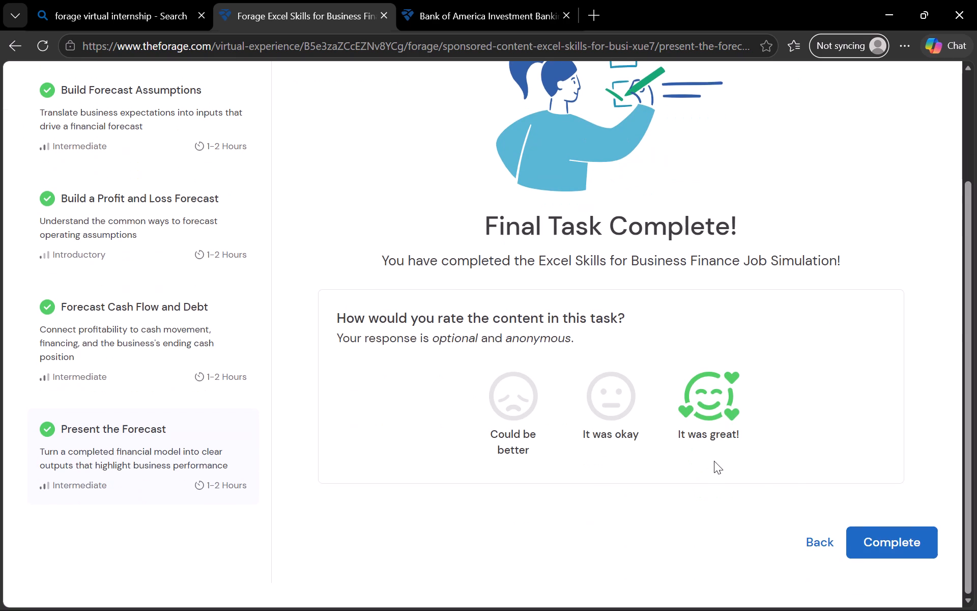
# Complete the final task of the Excel Skills for Business Finance simulation and continue to the feedback survey.
pyautogui.click(886, 539)
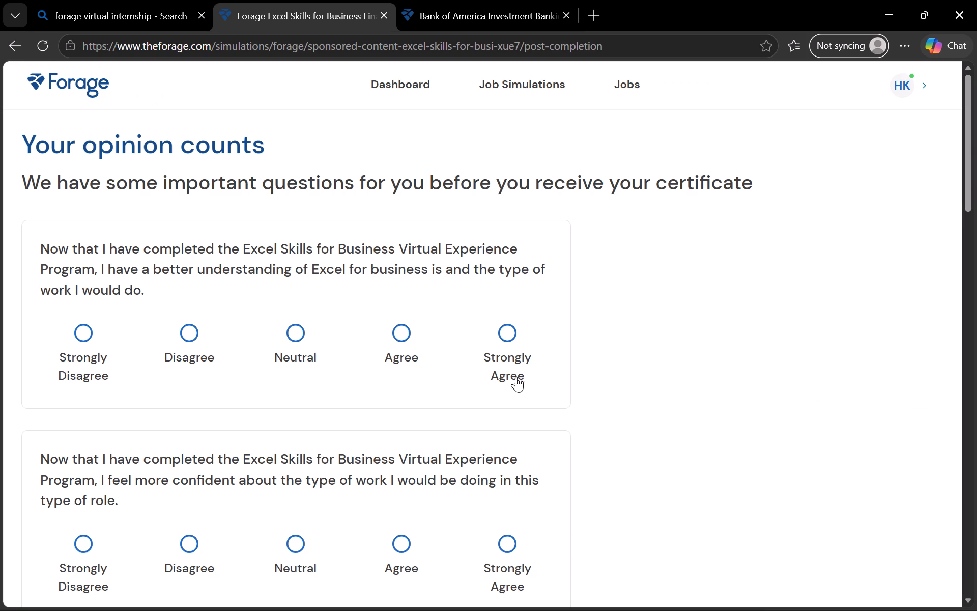
# Answer Strongly Agree on having a better understanding of Excel for business, and look through the remaining survey questions.
pyautogui.click(508, 359)
pyautogui.scroll(-1, 485, 442)
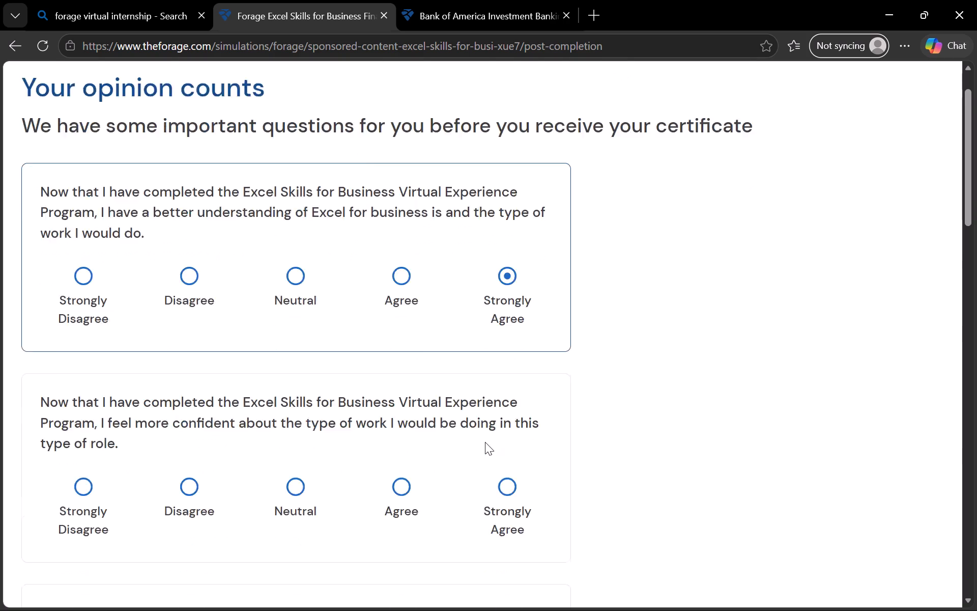
pyautogui.scroll(-4, 485, 442)
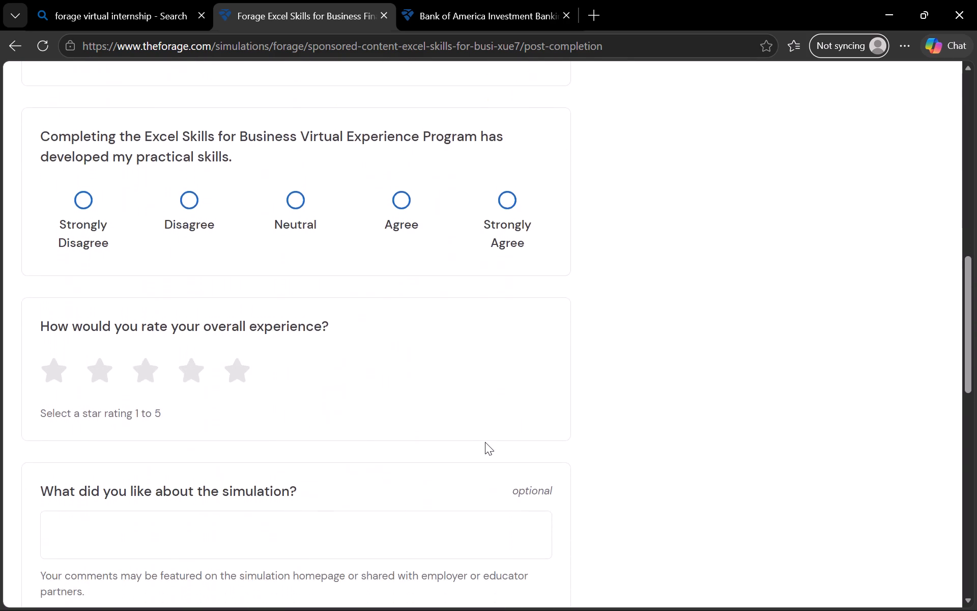
pyautogui.scroll(-1, 485, 442)
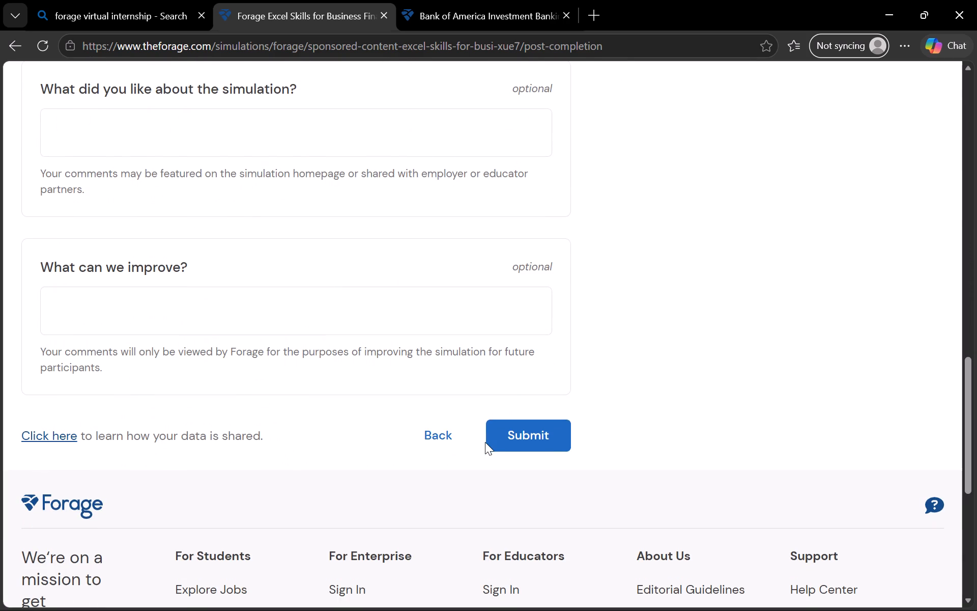
# Minimize the browser window and launch the application with the K logo from the desktop.
pyautogui.click(885, 12)
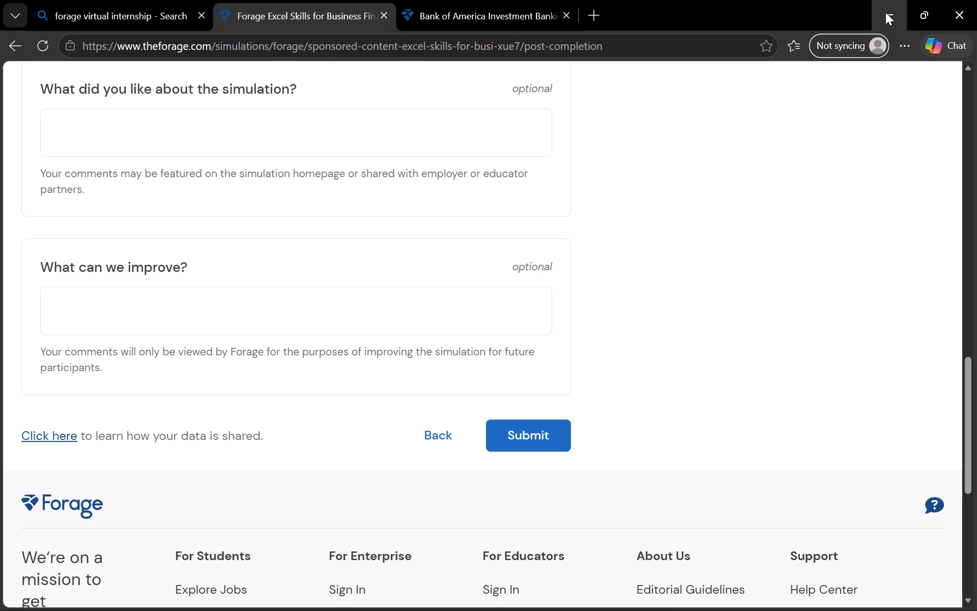
pyautogui.doubleClick(91, 290)
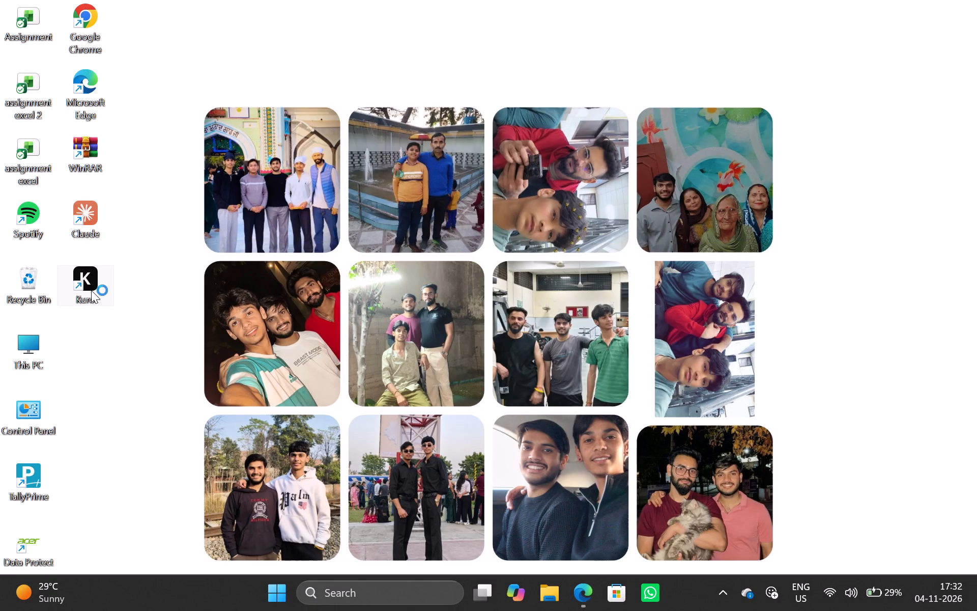